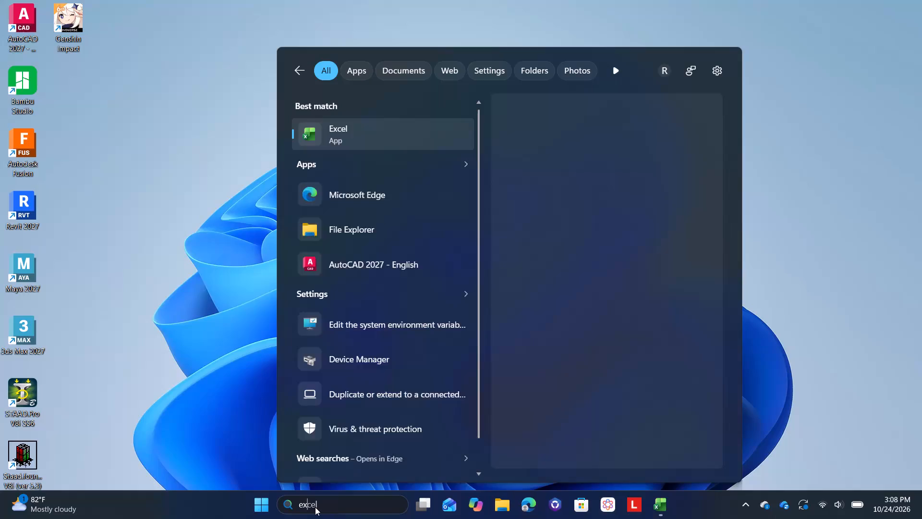
Launch Excel and open the recent workbook Selene Concrete & steel Record.xlsx.
text(ce)
key(Return)
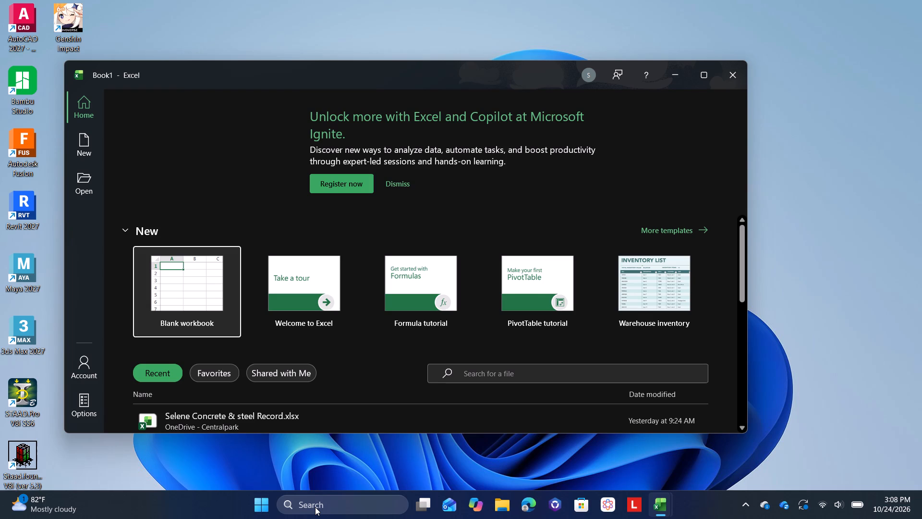
scroll(462, 313, down, 1)
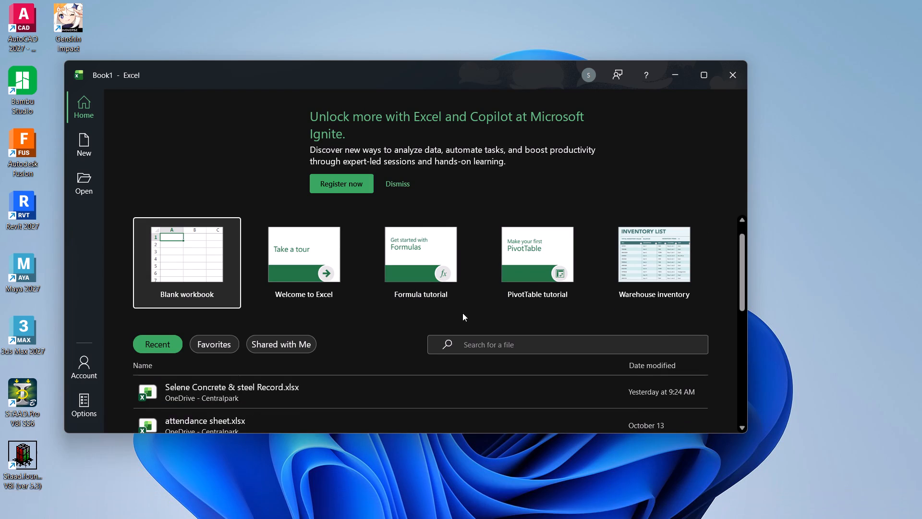
scroll(447, 321, down, 1)
click(282, 361)
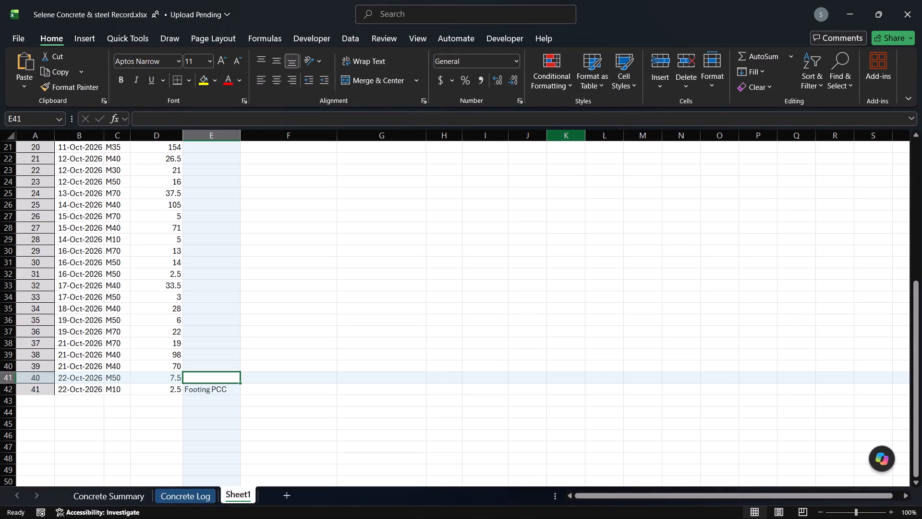
Start a new entry in row 43 with the date 23-Oct-2026, grade M40 and the value 16 in column D.
click(68, 396)
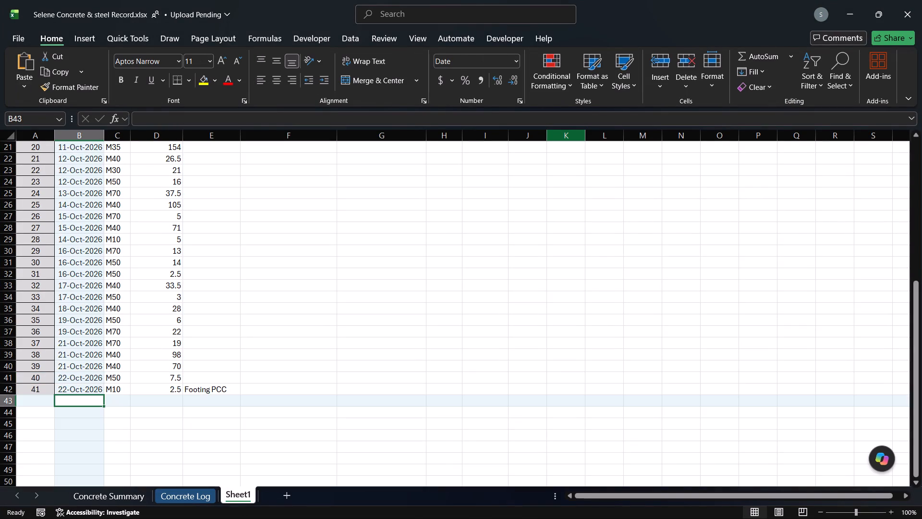
text(23)
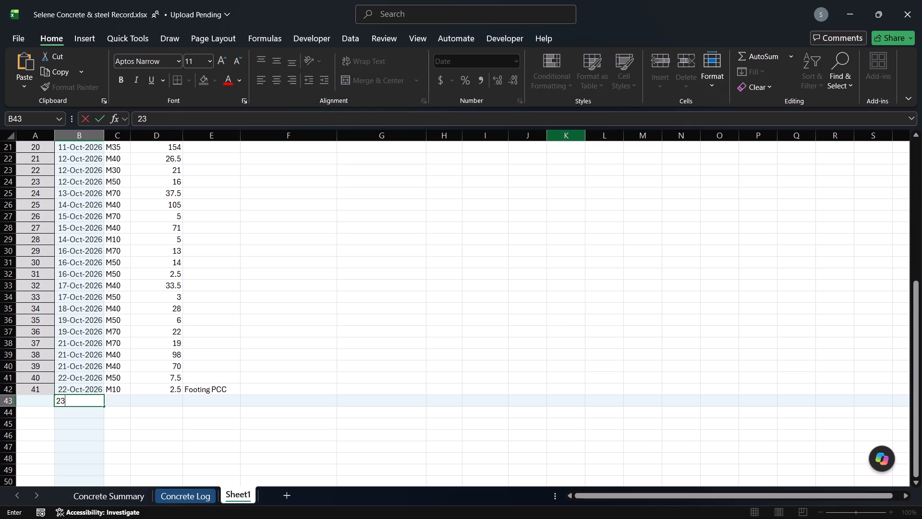
text(-o)
text(ct)
key(minus)
text(202)
key(6)
key(Tab)
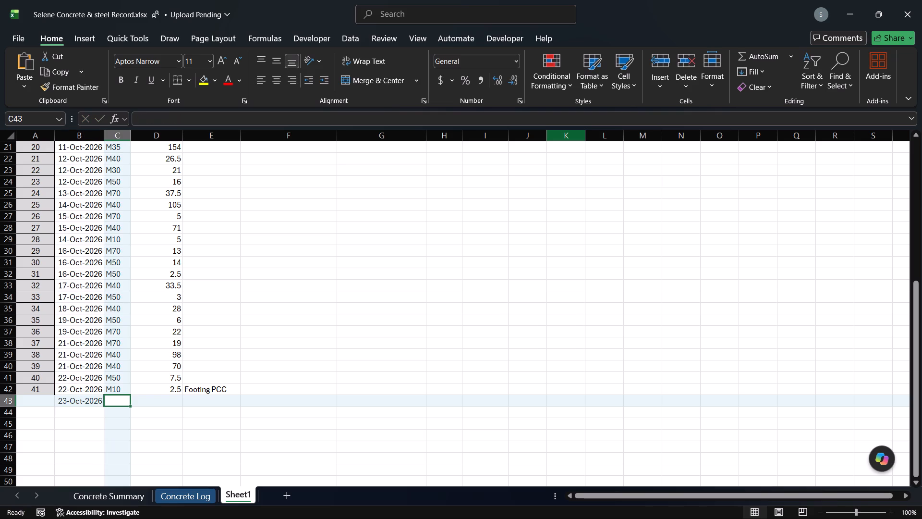
key(shift+m)
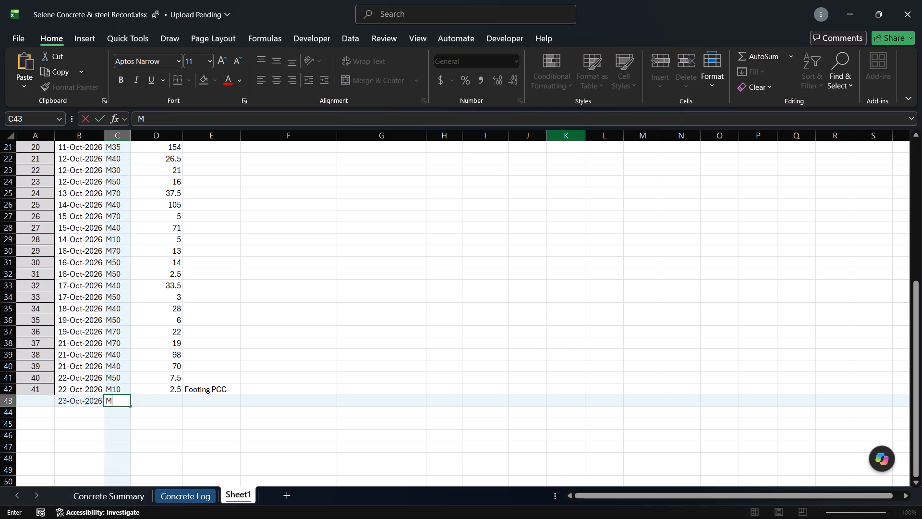
text(40)
key(Tab)
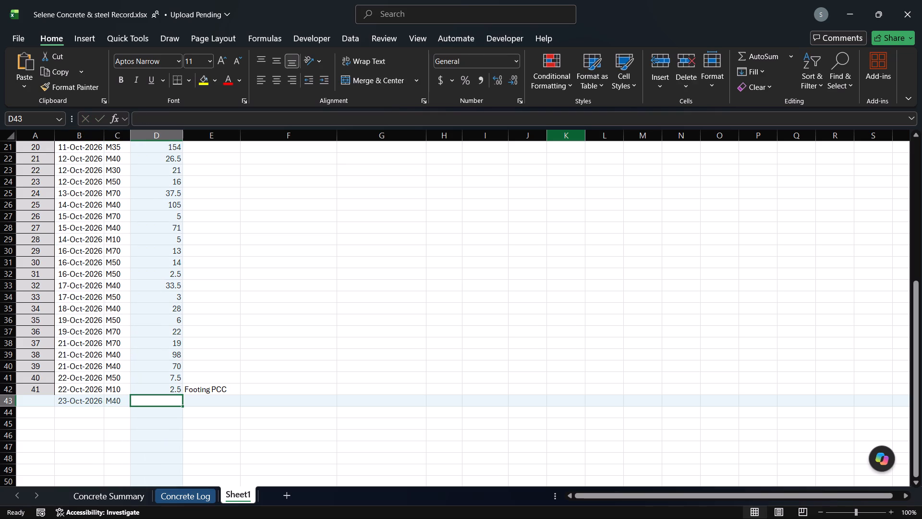
key(1)
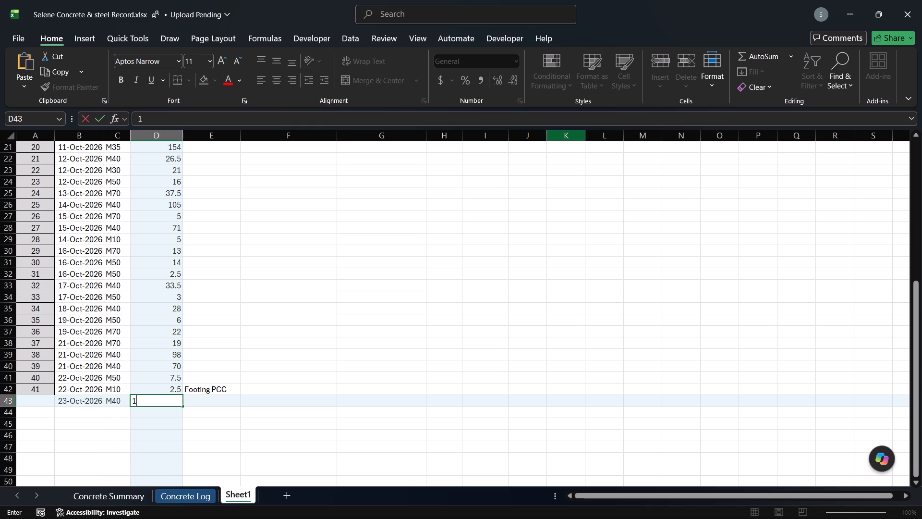
key(6)
key(Tab)
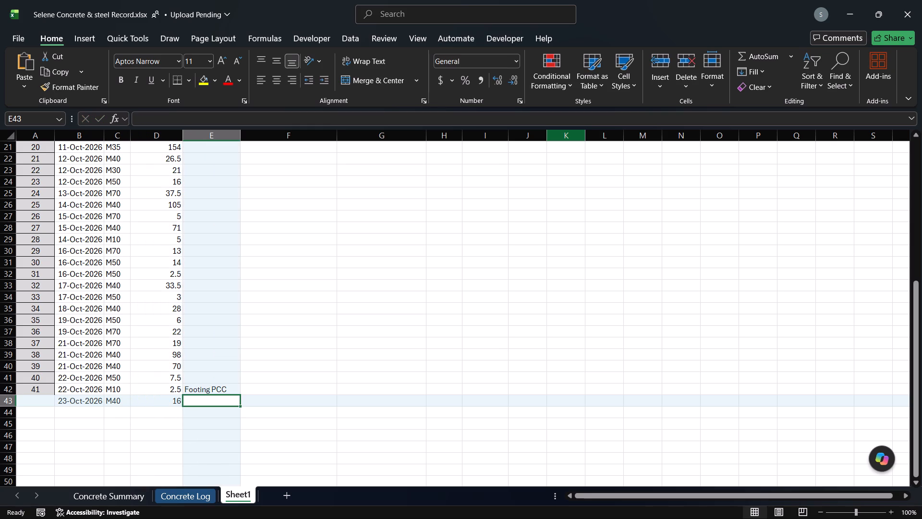
Enter the remark "Footing casting" in cell E43 and save the workbook.
text(Fott)
key(BackSpace)
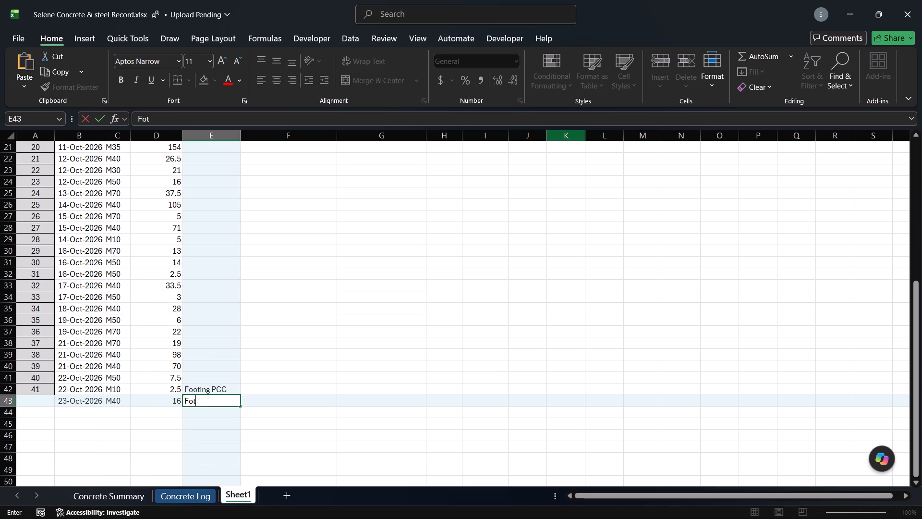
key(BackSpace)
text(oting)
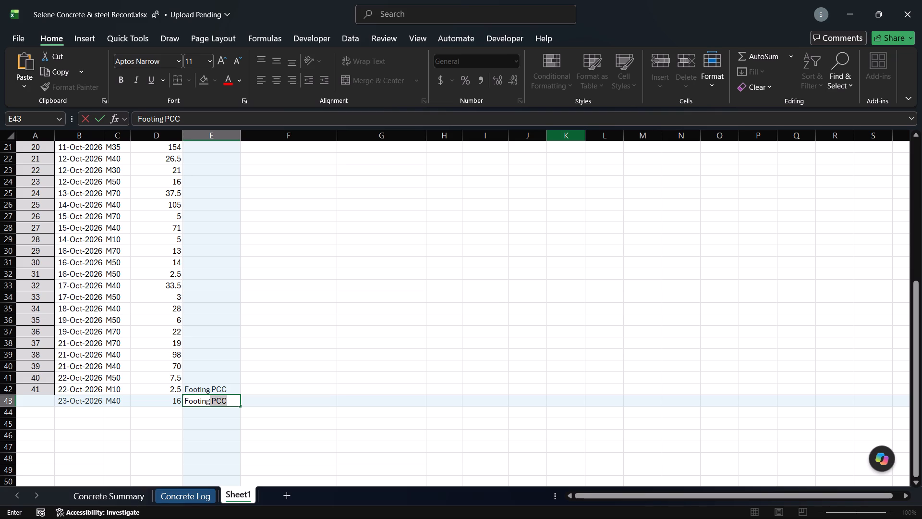
key(BackSpace)
key(space)
text(castr)
key(BackSpace)
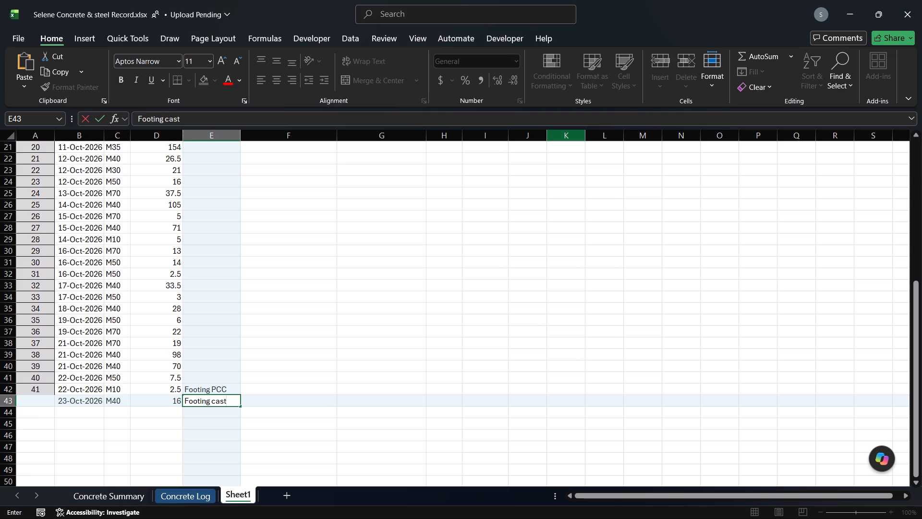
text(ing)
key(Return)
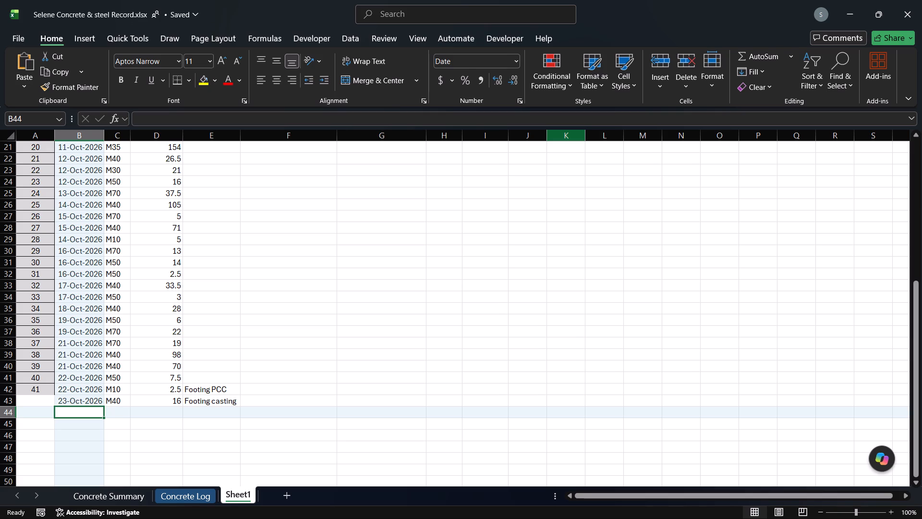
key(ctrl+s)
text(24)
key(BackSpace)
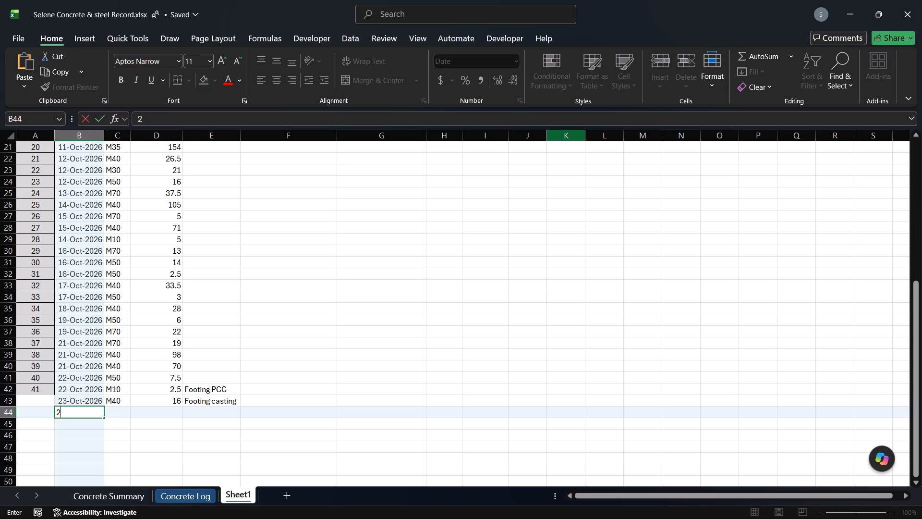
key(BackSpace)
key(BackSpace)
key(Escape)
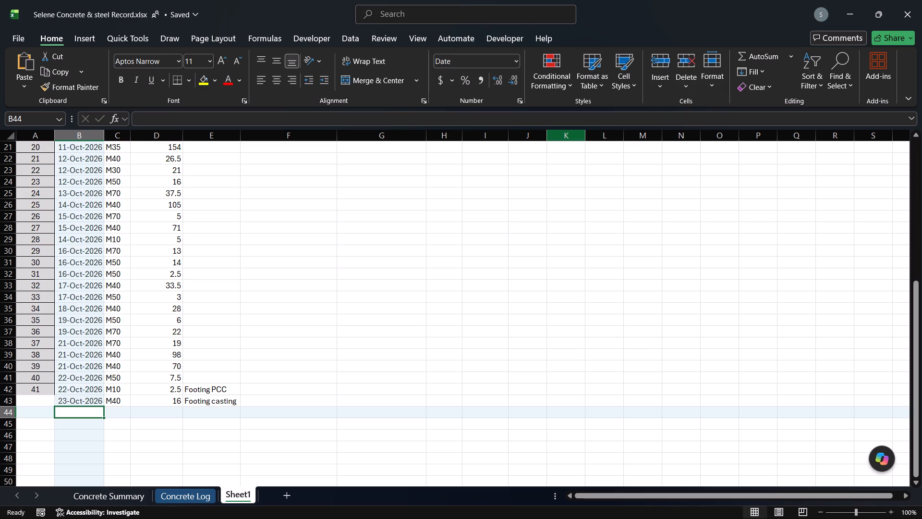
Fill the date from the row above into B44, and enter grade M50 and the value 6.5 in C44 and D44.
key(ctrl+d)
key(Tab)
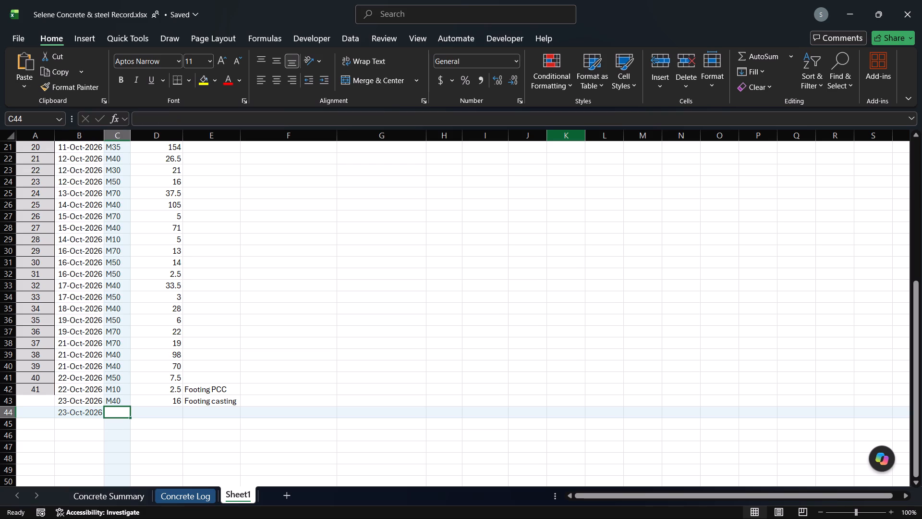
key(shift+m)
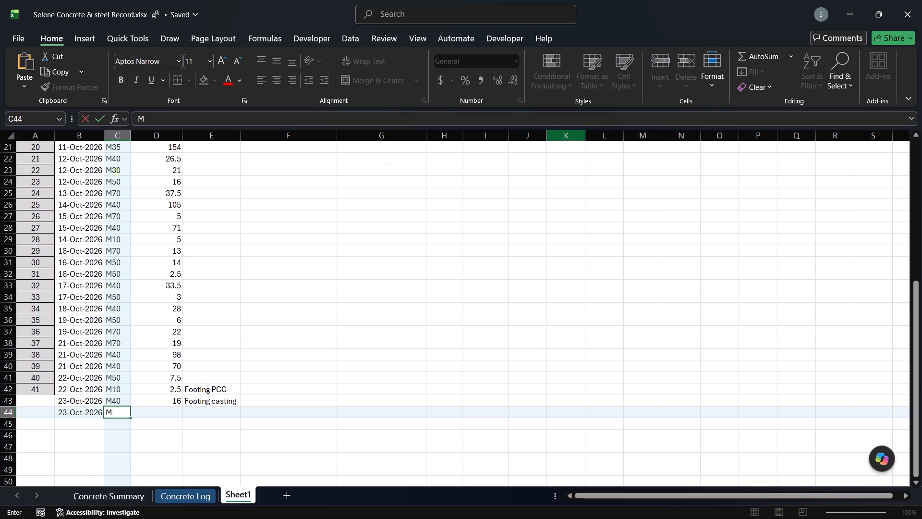
text(50)
key(Tab)
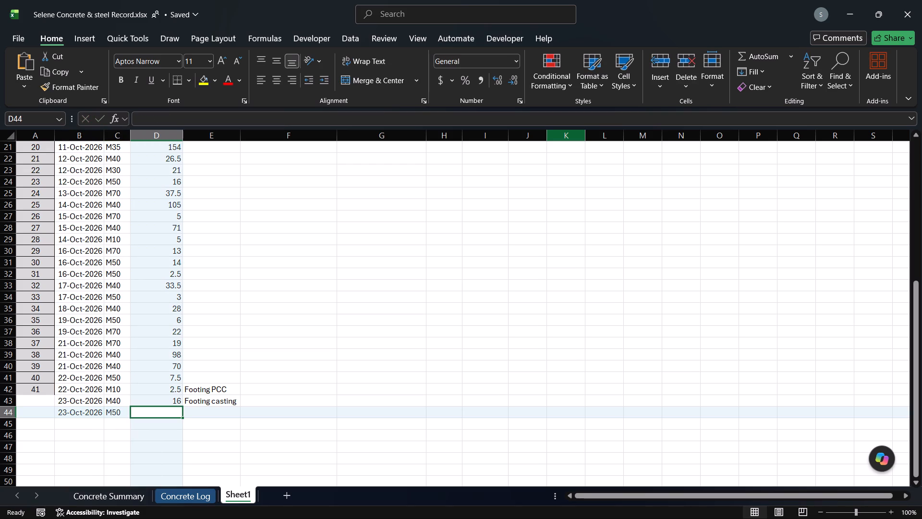
text(6.5)
key(Tab)
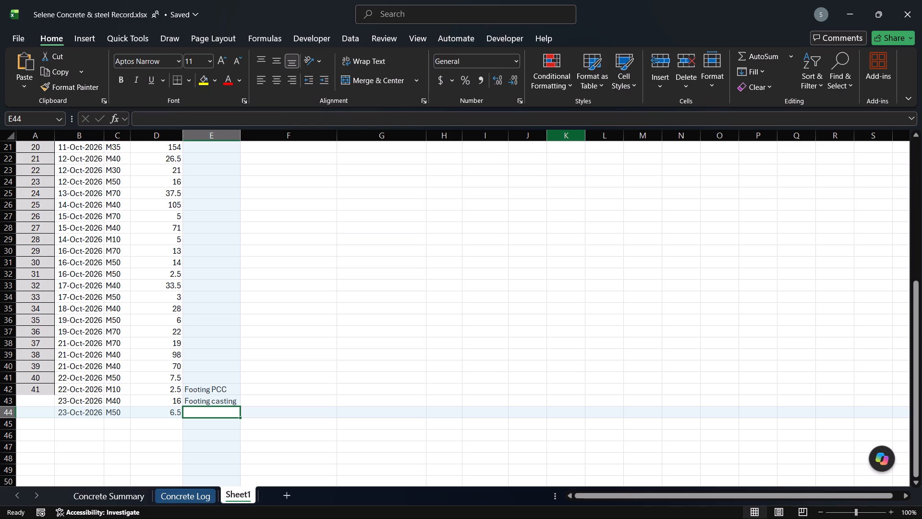
Enter the location "Column C4, C9-P1, C10-P1, C49-P2" in cell E44 for the M50 entry.
key(shift+c)
key(BackSpace)
key(shift+c)
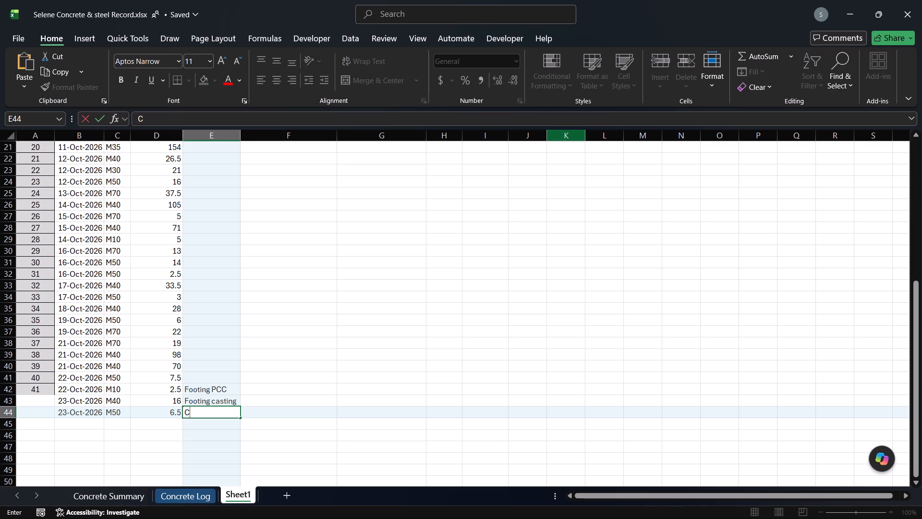
text(olumn C)
key(4)
key(comma)
key(space)
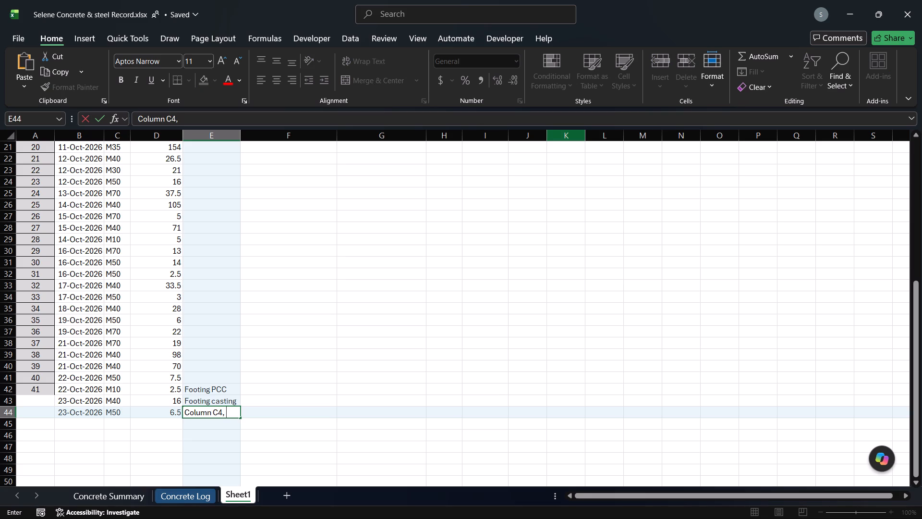
key(shift+c)
key(9)
key(minus)
key(shift+p)
key(1)
text(,)
key(space)
text(C10)
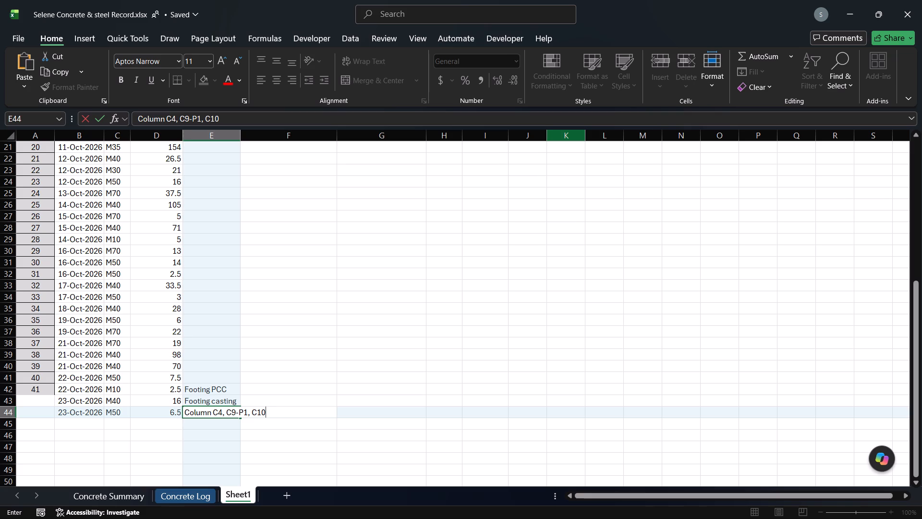
key(minus)
text(p1)
key(BackSpace)
key(BackSpace)
text(P1)
text(,)
key(space)
text(C49)
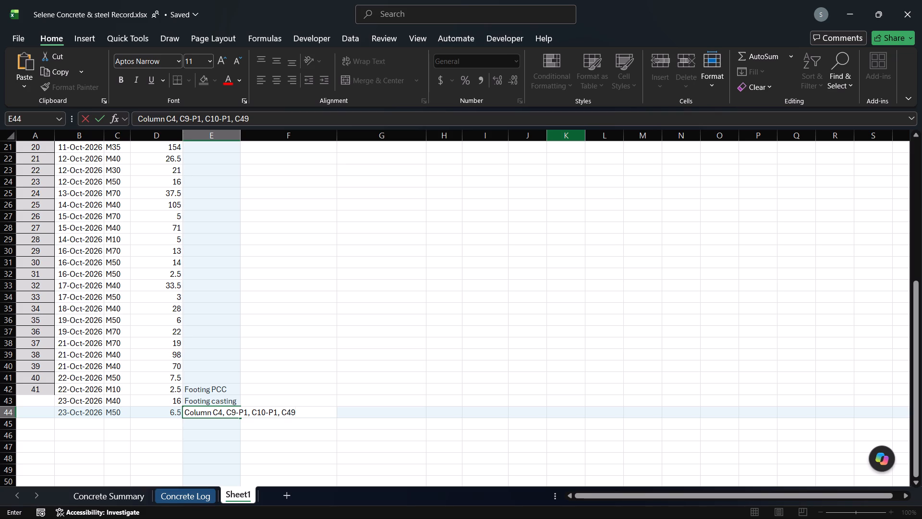
key(minus)
text(P2)
key(Return)
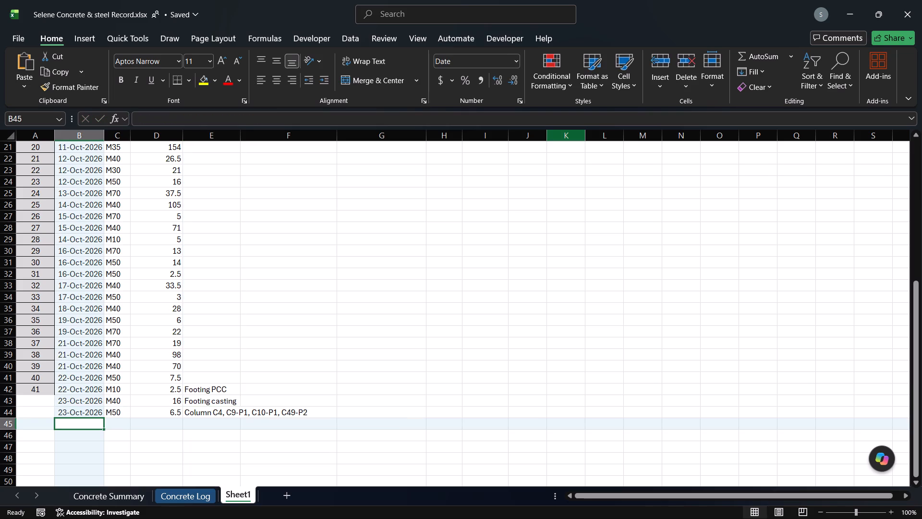
Autofit the width of the Area / Location column to its longest entry.
scroll(166, 280, down, 1)
scroll(166, 280, up, 13)
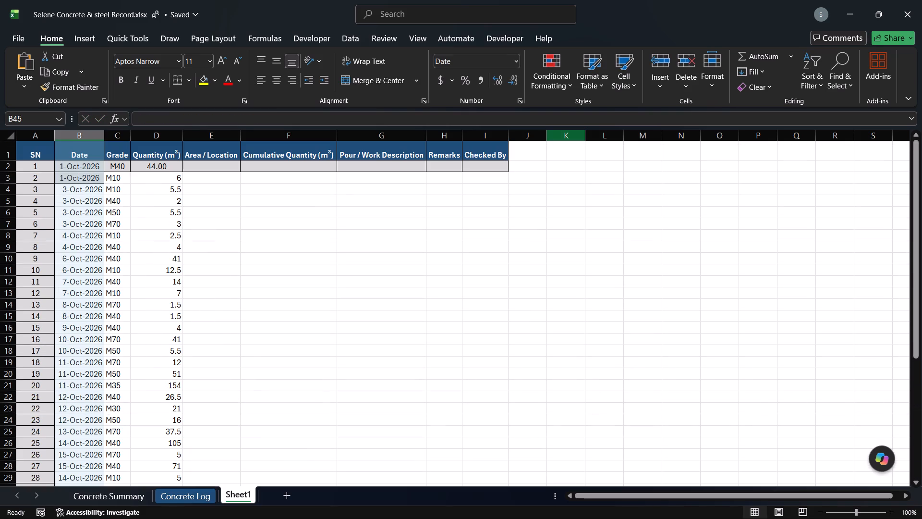
scroll(166, 280, up, 4)
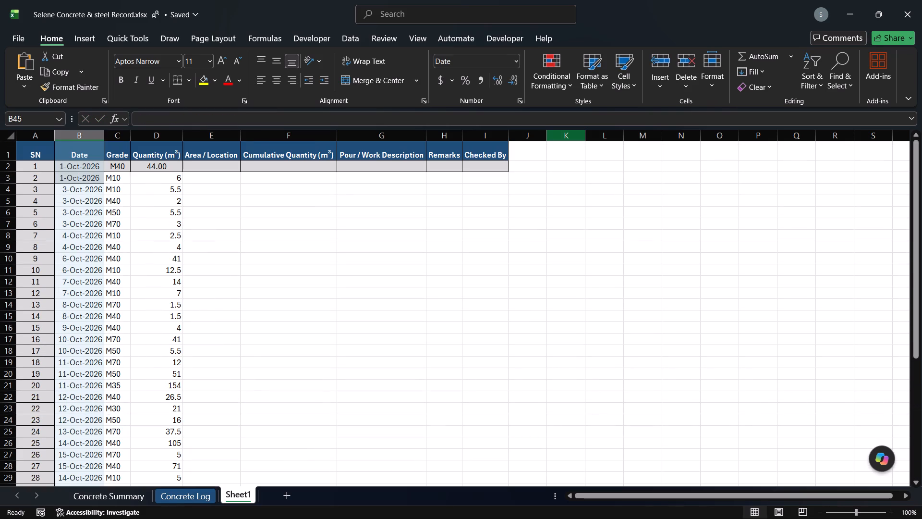
double_click(236, 136)
Extend the SN series from A41:A42 down to A44, numbering the new entries 42 and 43, and save the workbook.
scroll(253, 288, down, 9)
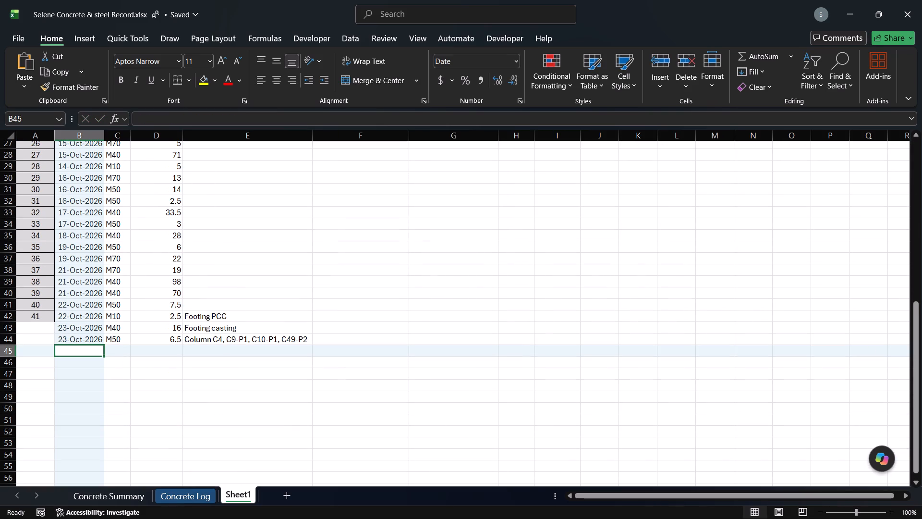
click(43, 316)
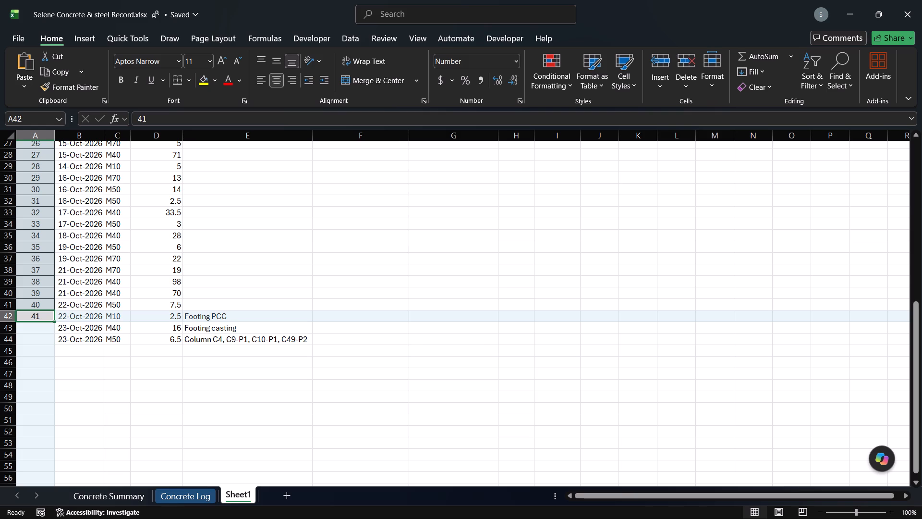
click(49, 305)
shift+click(47, 311)
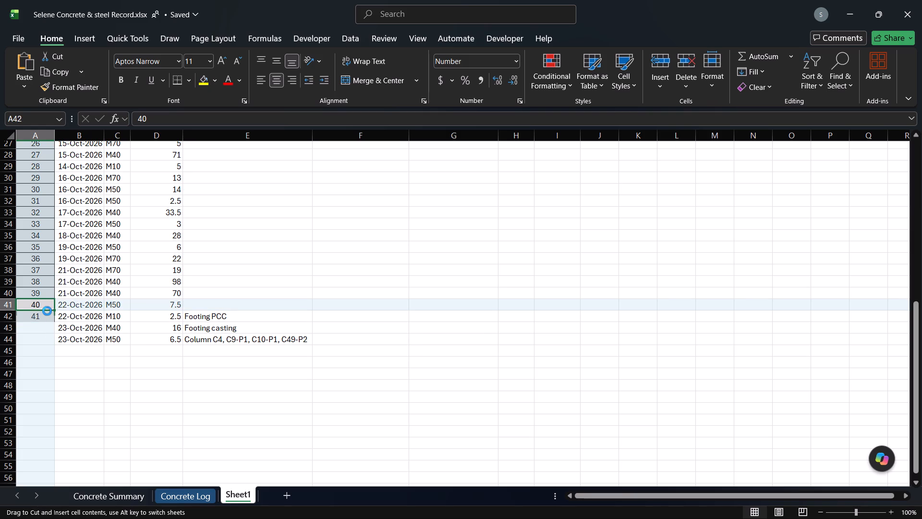
click(48, 322)
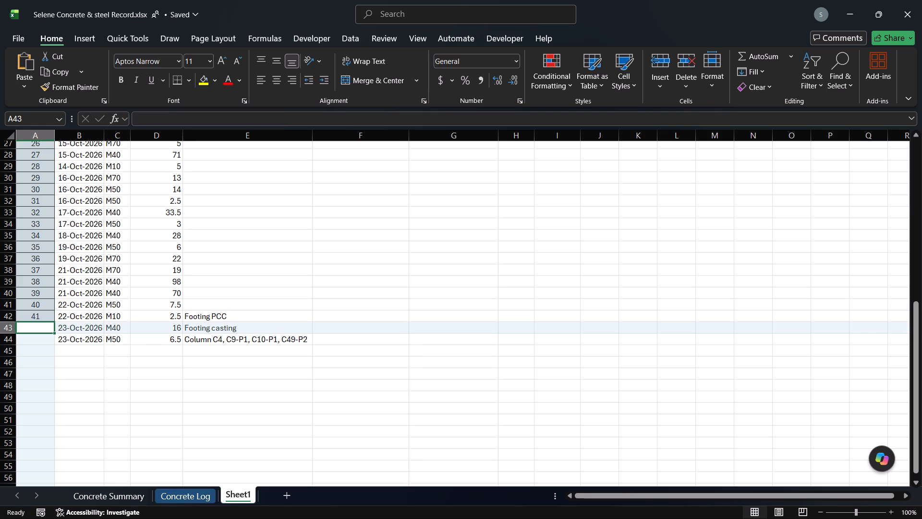
click(42, 304)
shift+click(43, 317)
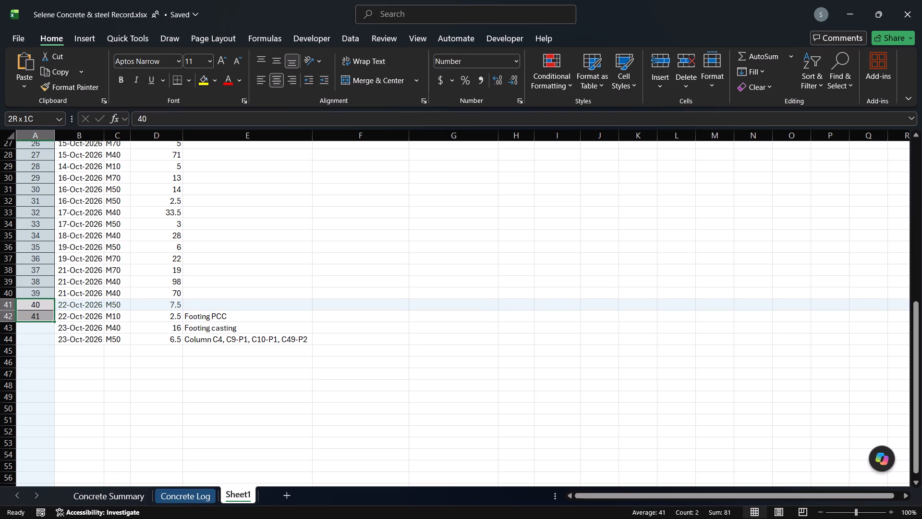
double_click(52, 321)
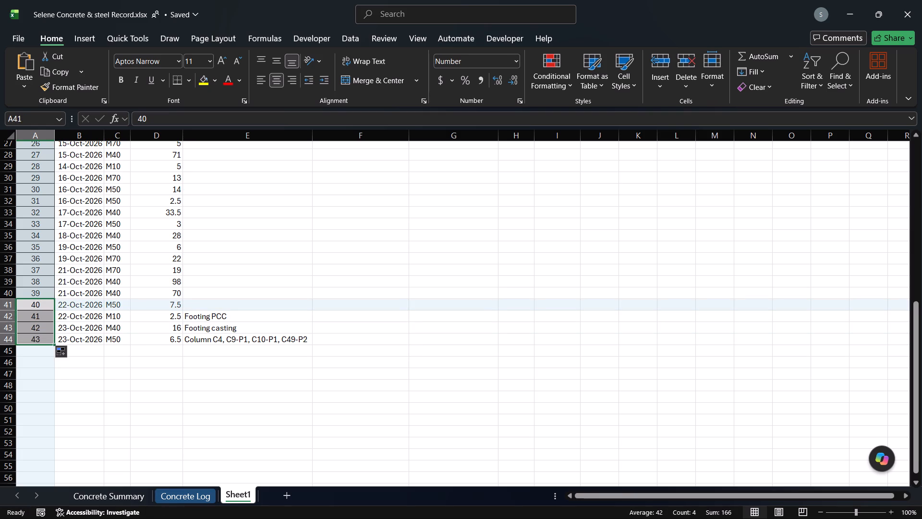
scroll(105, 324, up, 2)
scroll(105, 324, down, 1)
click(146, 367)
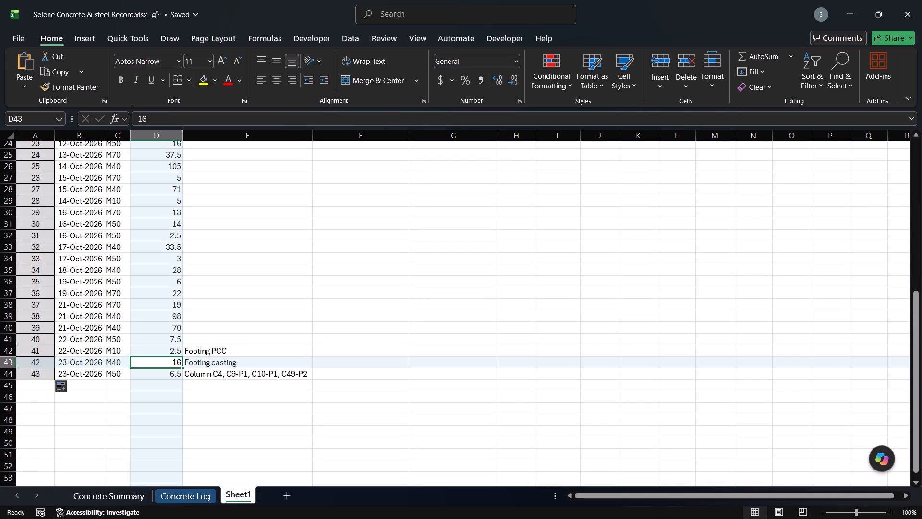
key(ctrl+s)
Remove the fill colour from the first record row, cells B2:I2, and save the workbook.
scroll(146, 368, up, 13)
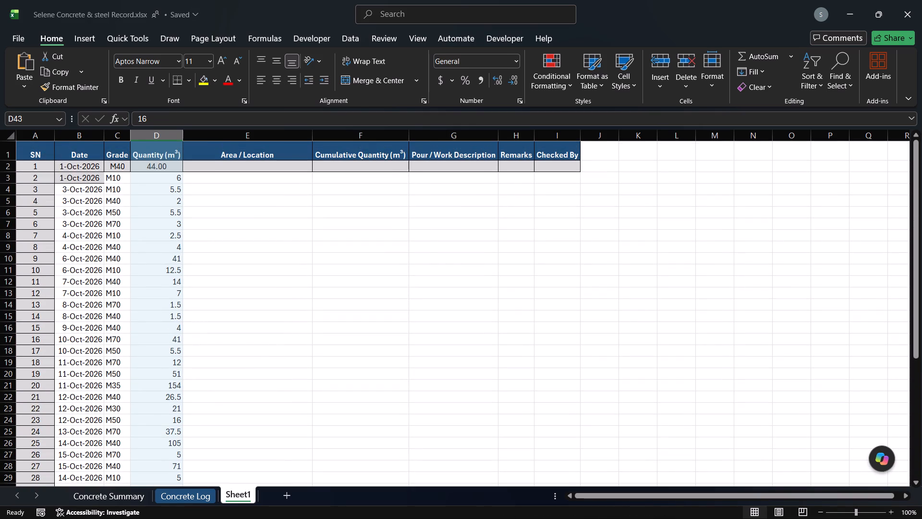
scroll(153, 363, up, 1)
click(168, 176)
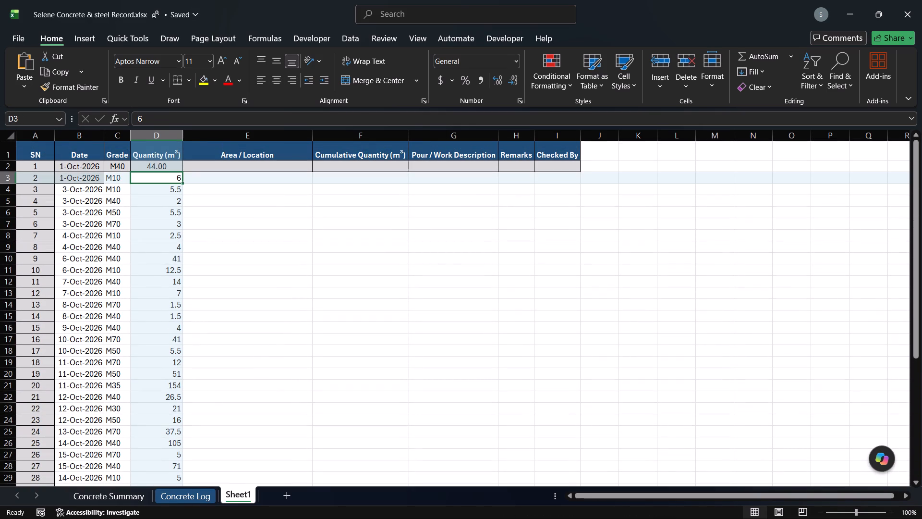
click(121, 181)
click(71, 163)
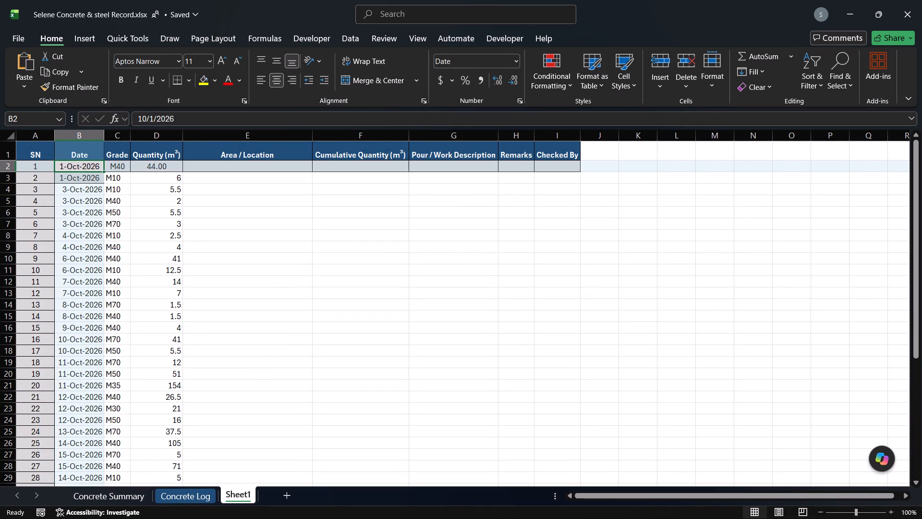
shift+click(566, 167)
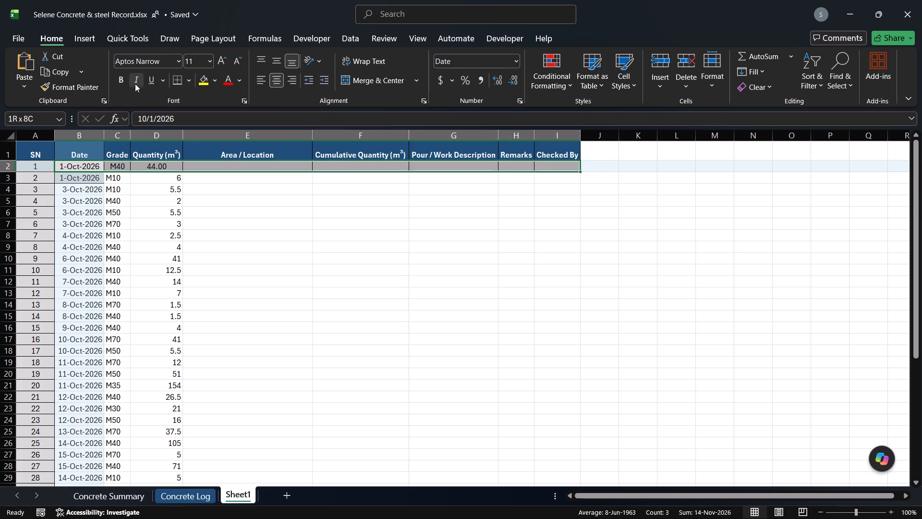
click(192, 84)
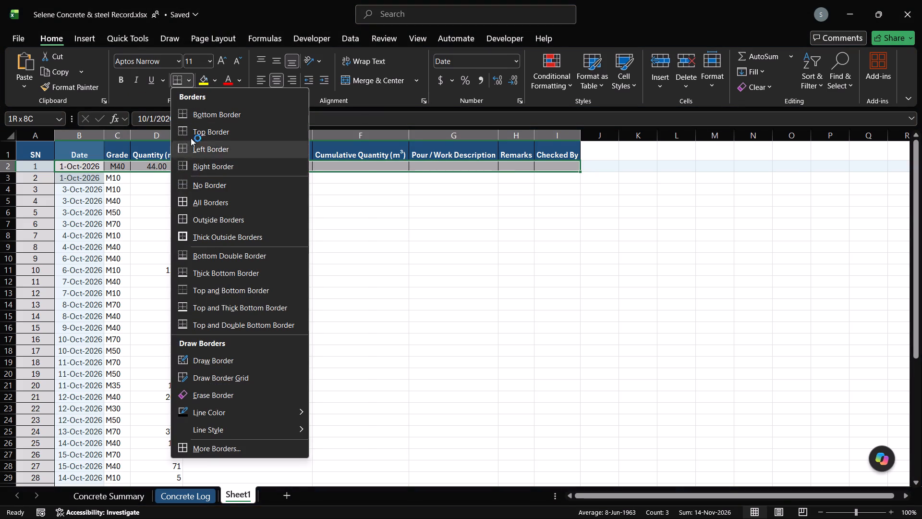
click(240, 80)
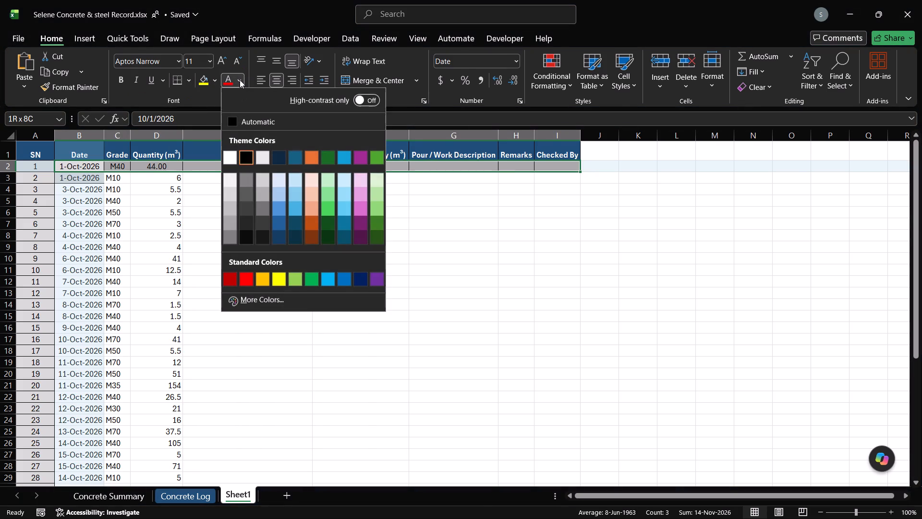
click(240, 80)
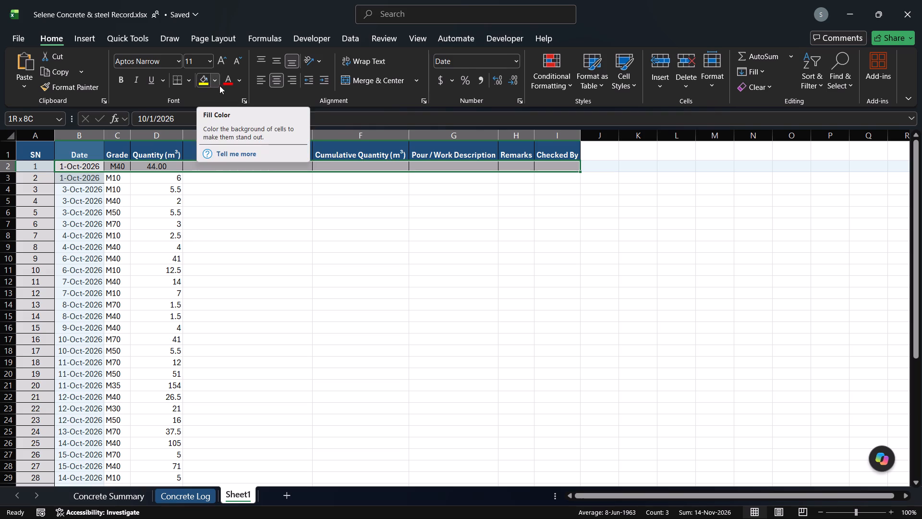
click(216, 86)
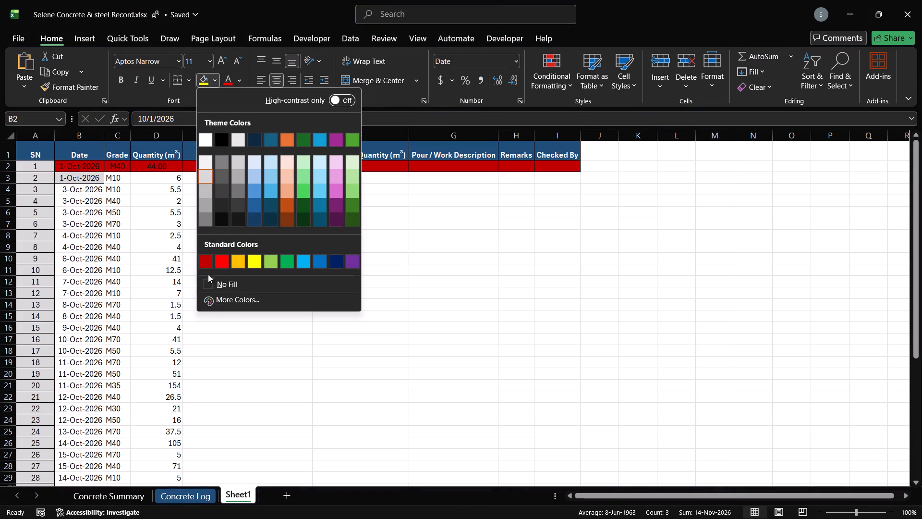
click(207, 282)
click(380, 283)
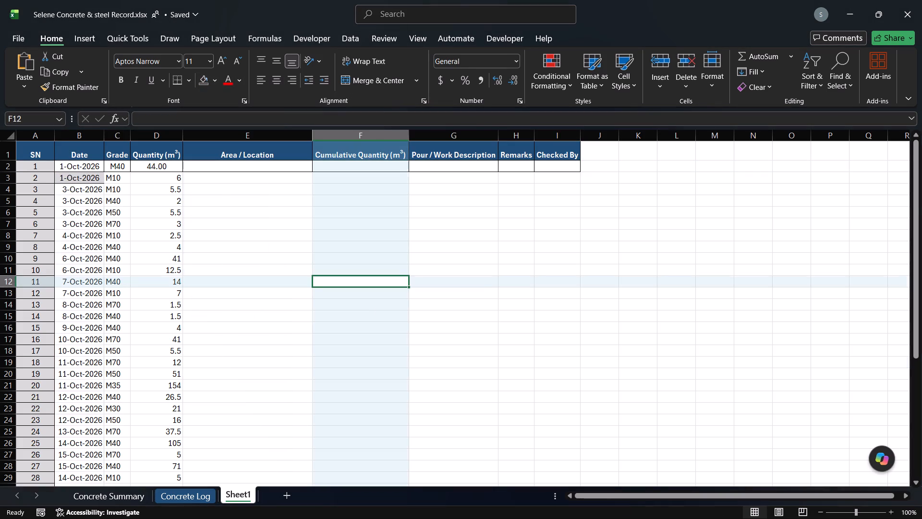
click(227, 366)
click(375, 218)
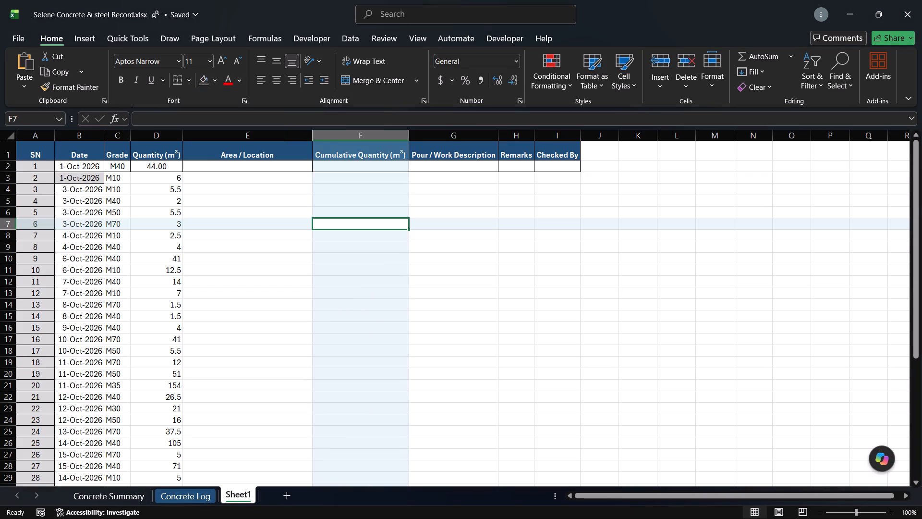
key(ctrl+s)
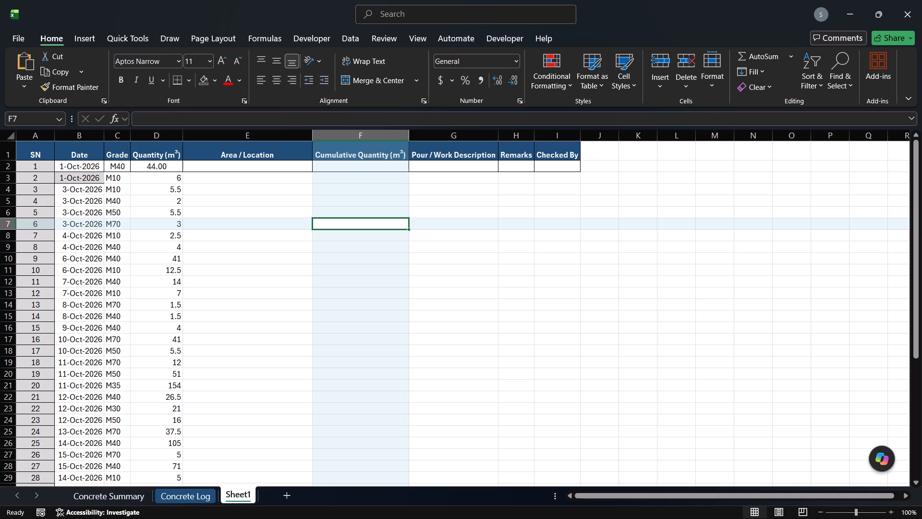
scroll(170, 261, up, 1)
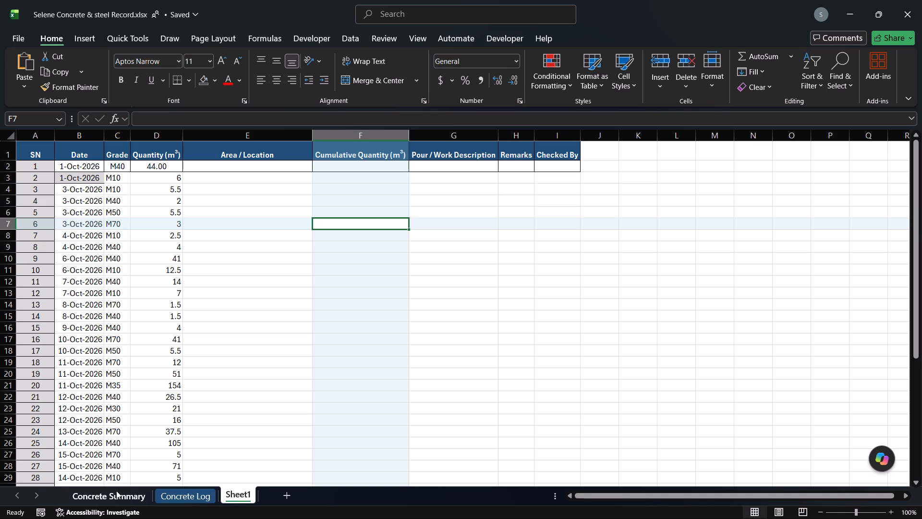
Review the Concrete Summary sheet and look through the Concrete Log table, including its columns out to the month-wise quantities.
click(113, 496)
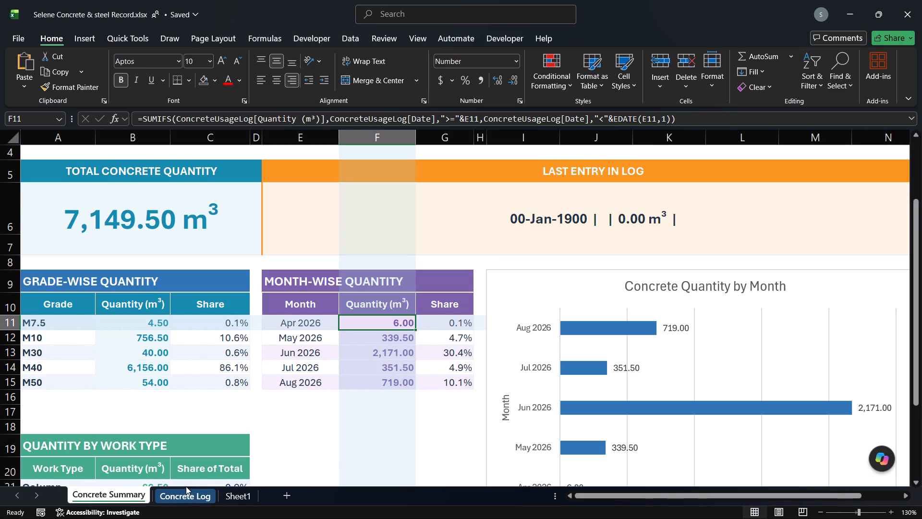
click(189, 493)
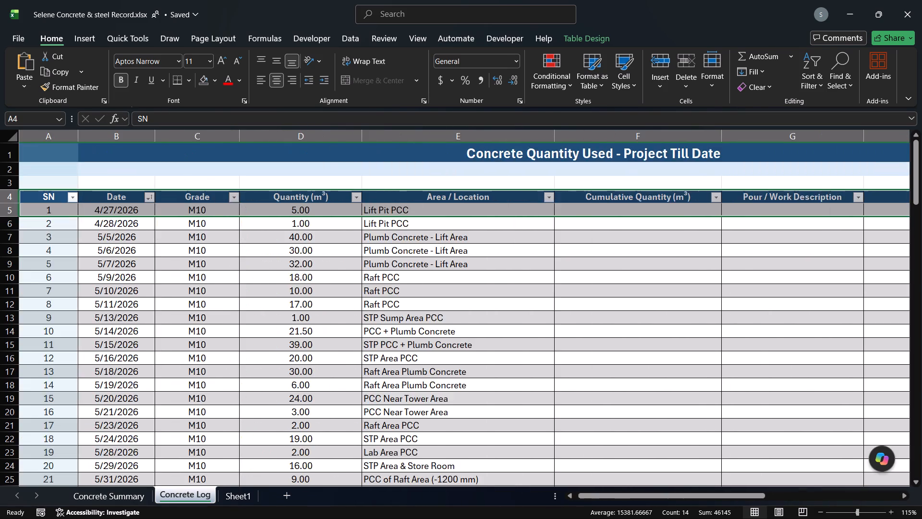
scroll(379, 359, down, 3)
scroll(379, 359, up, 4)
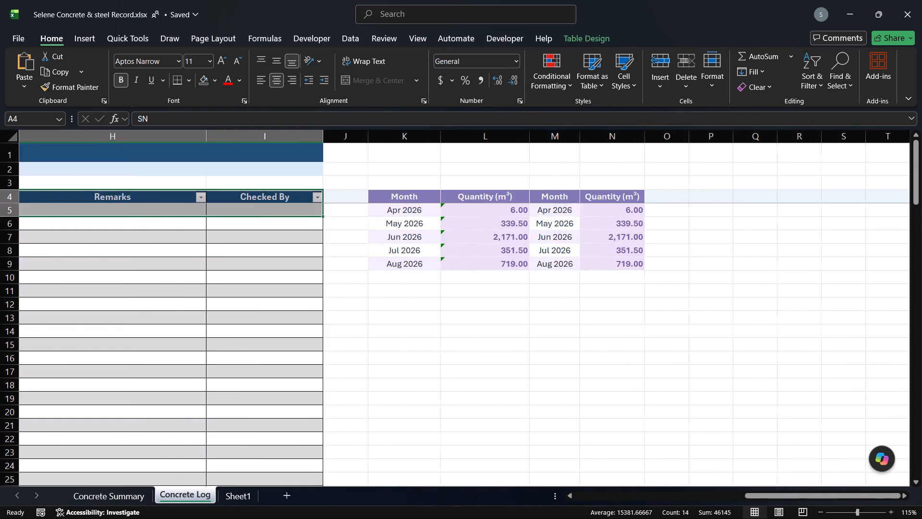
scroll(362, 373, down, 5)
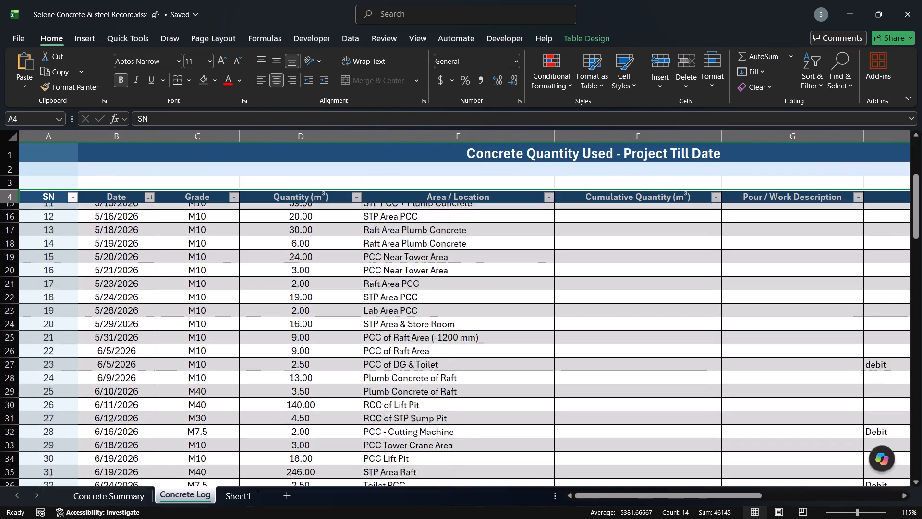
scroll(362, 373, down, 6)
scroll(362, 373, up, 1)
scroll(362, 373, down, 7)
scroll(233, 365, up, 20)
scroll(233, 365, up, 5)
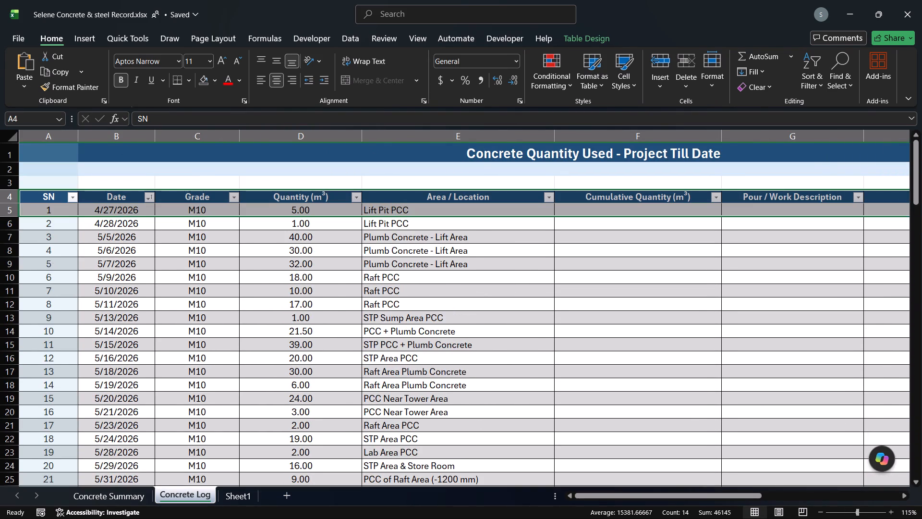
scroll(232, 342, up, 2)
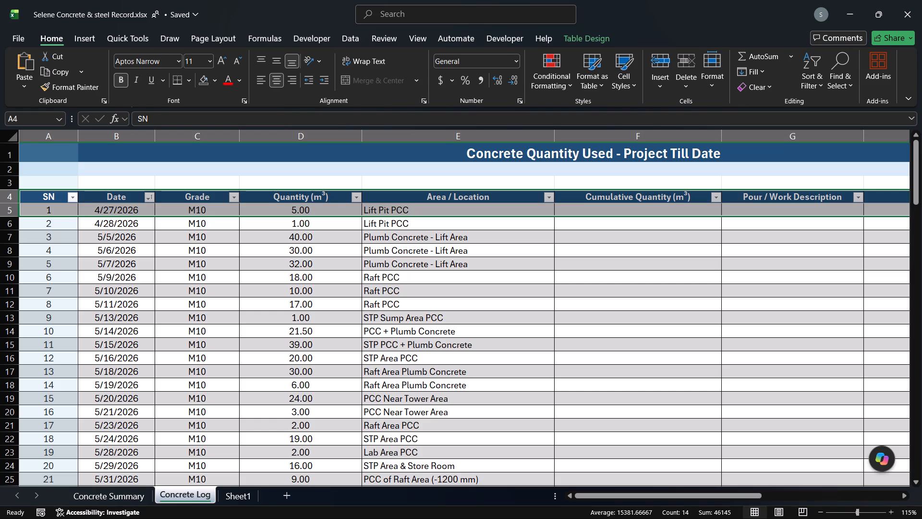
Check the Date column entries of the Concrete Log one by one, from cell B7 down to B20.
click(114, 236)
click(119, 250)
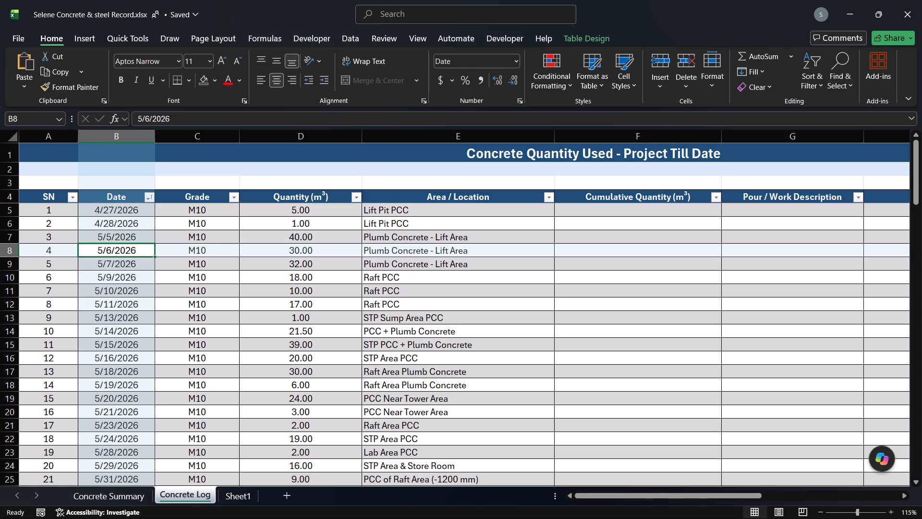
click(117, 269)
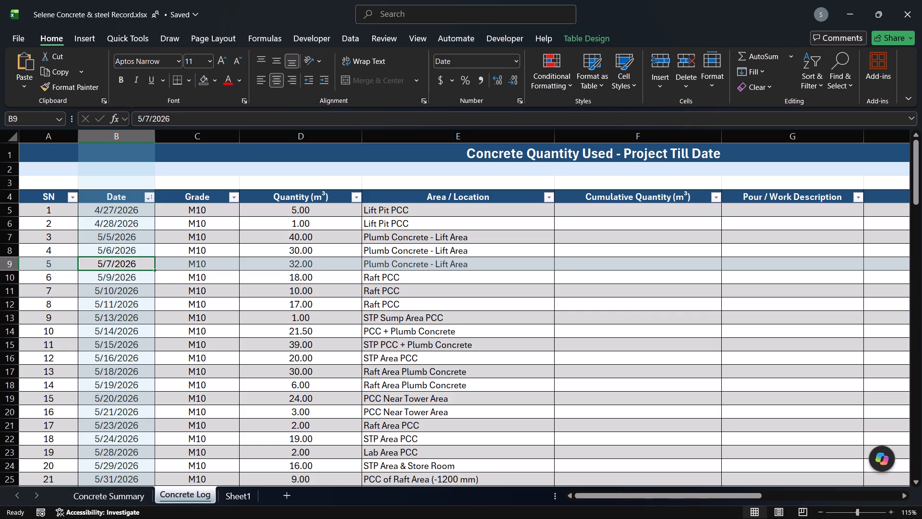
click(121, 281)
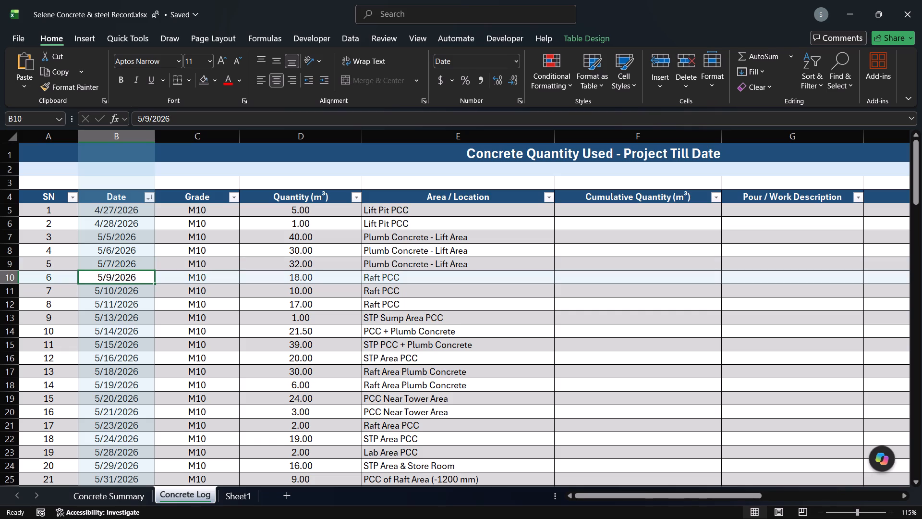
click(120, 290)
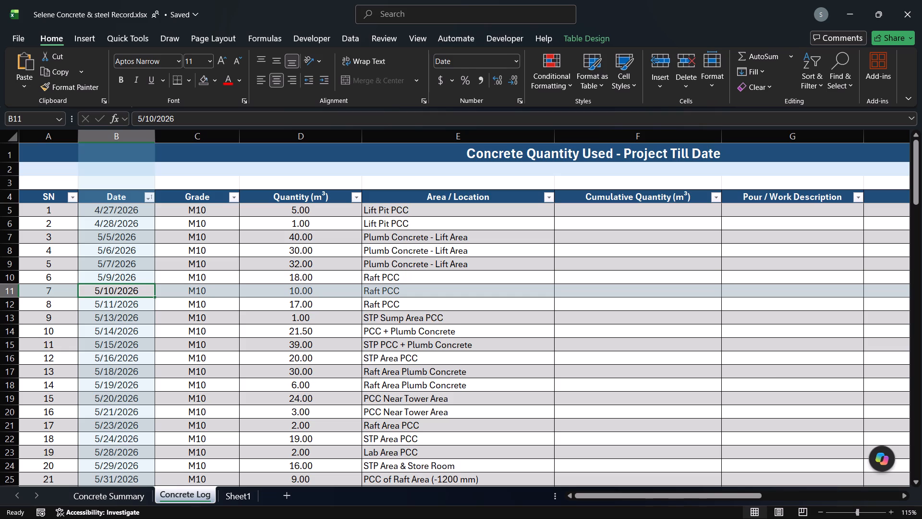
click(120, 308)
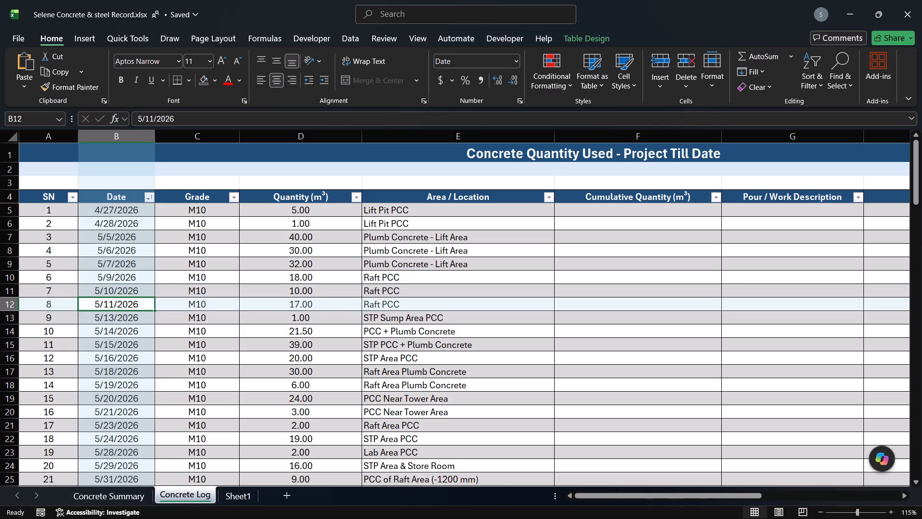
click(119, 321)
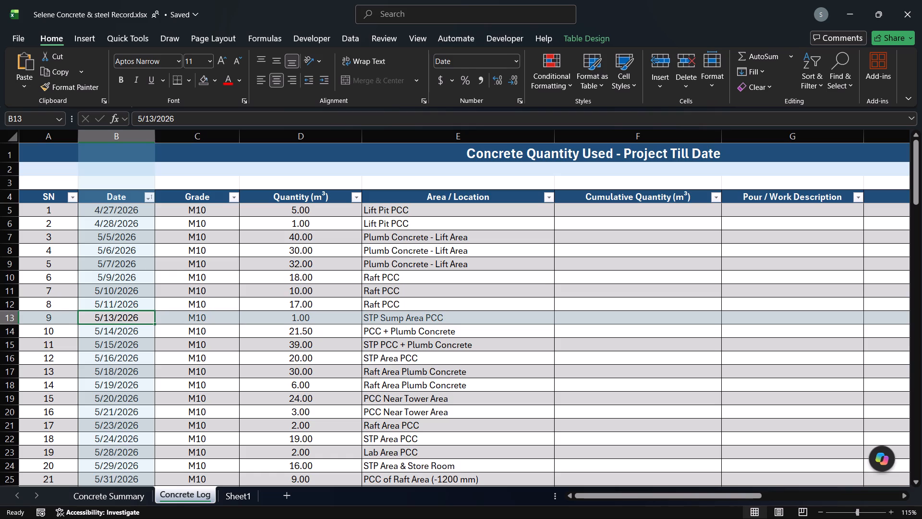
click(116, 333)
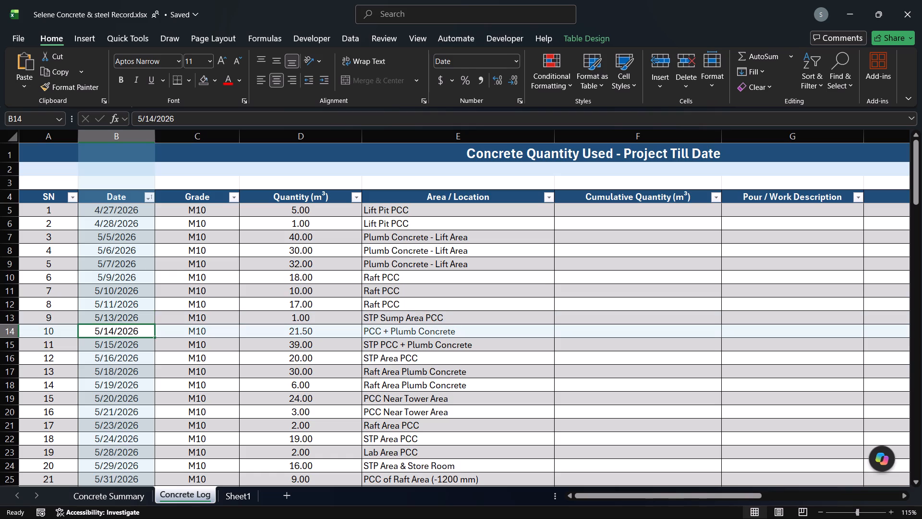
click(113, 346)
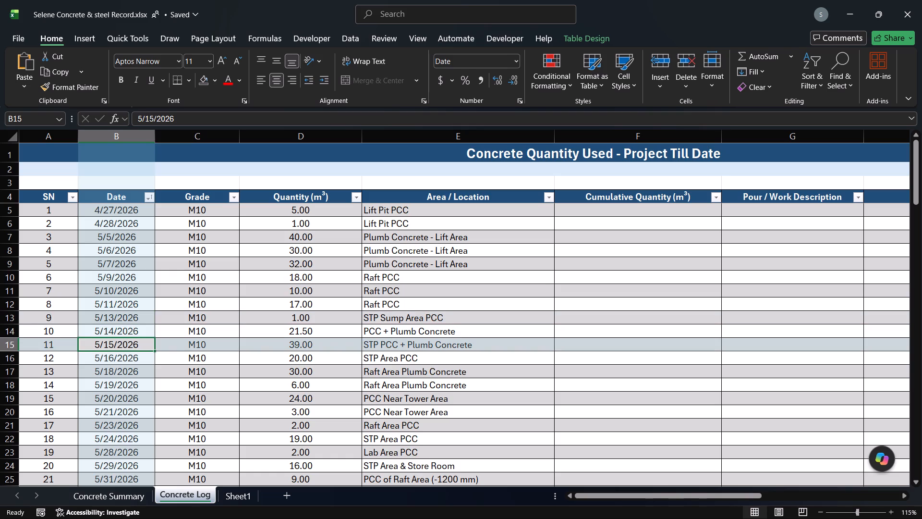
click(122, 362)
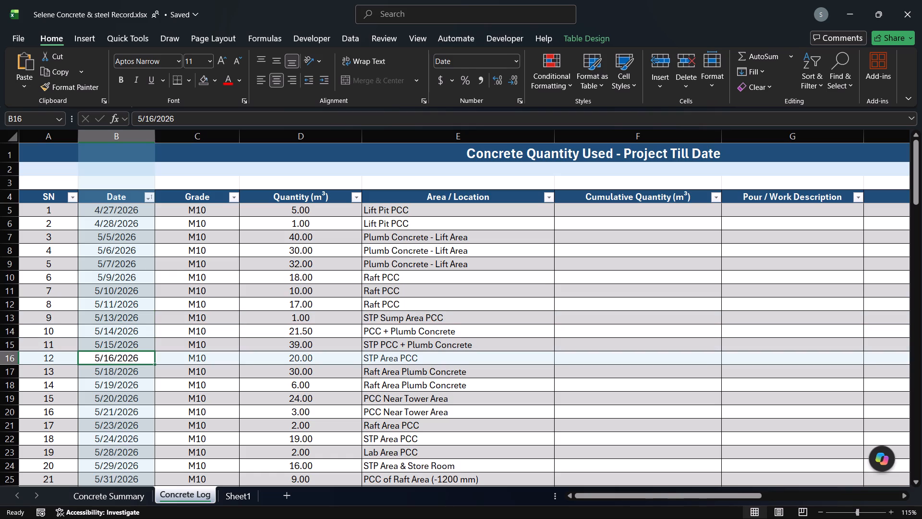
click(120, 371)
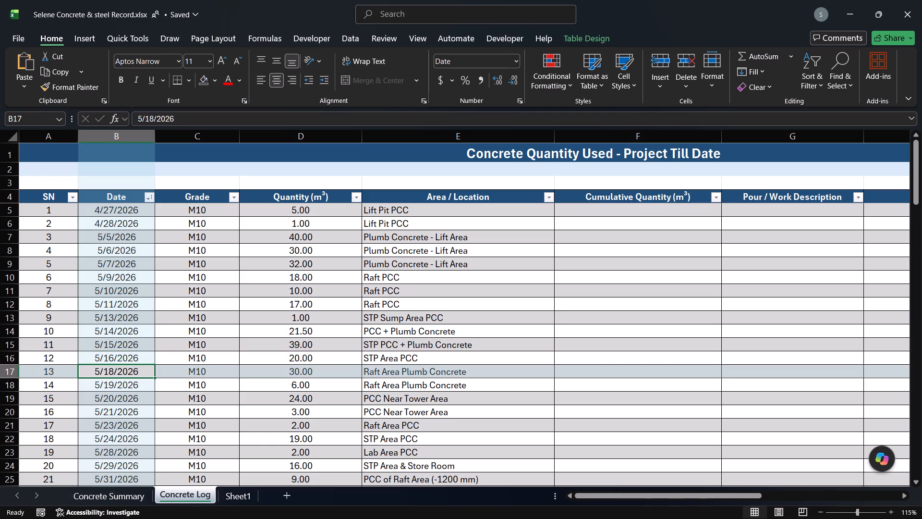
click(114, 388)
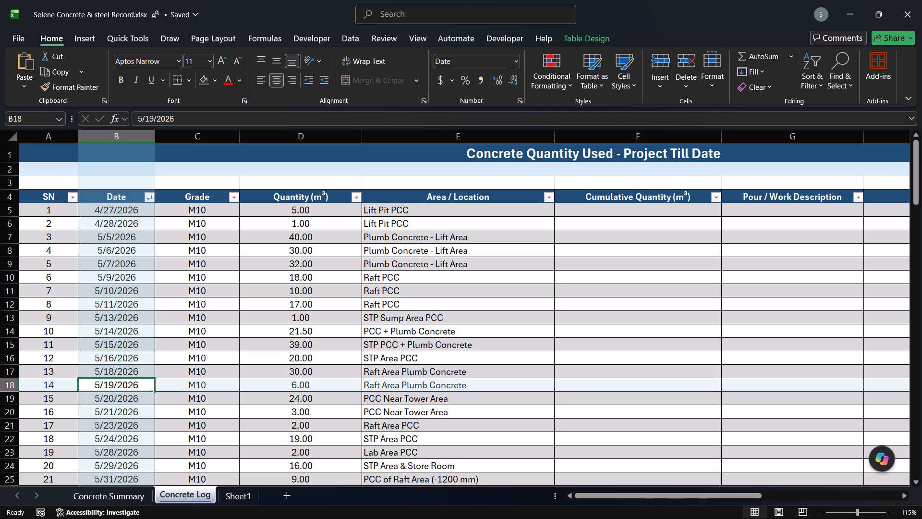
click(116, 398)
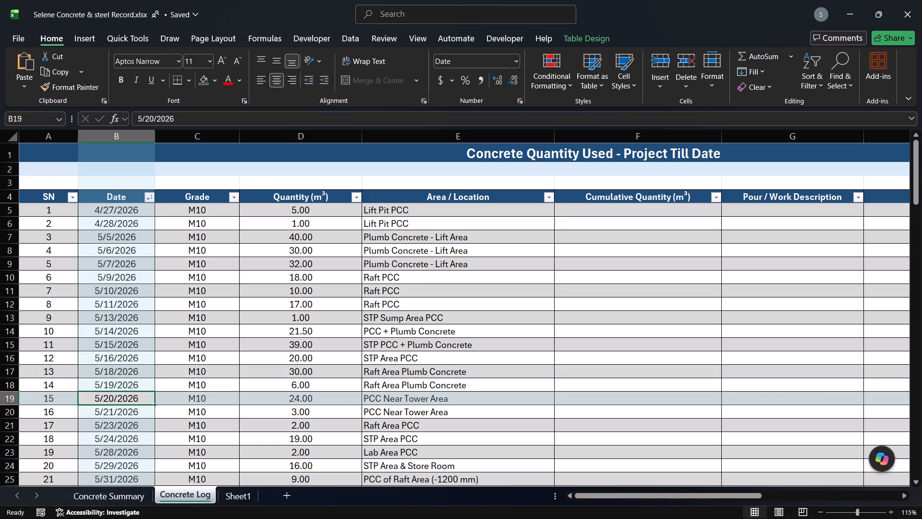
click(112, 414)
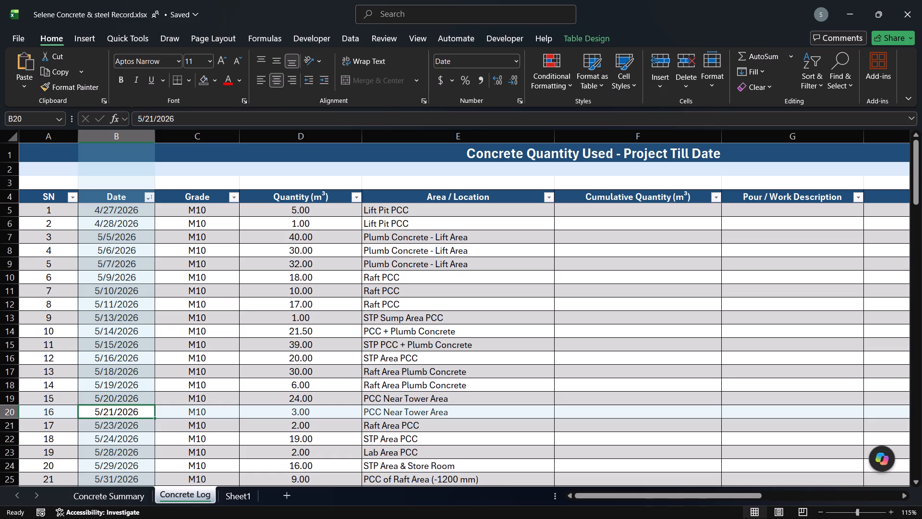
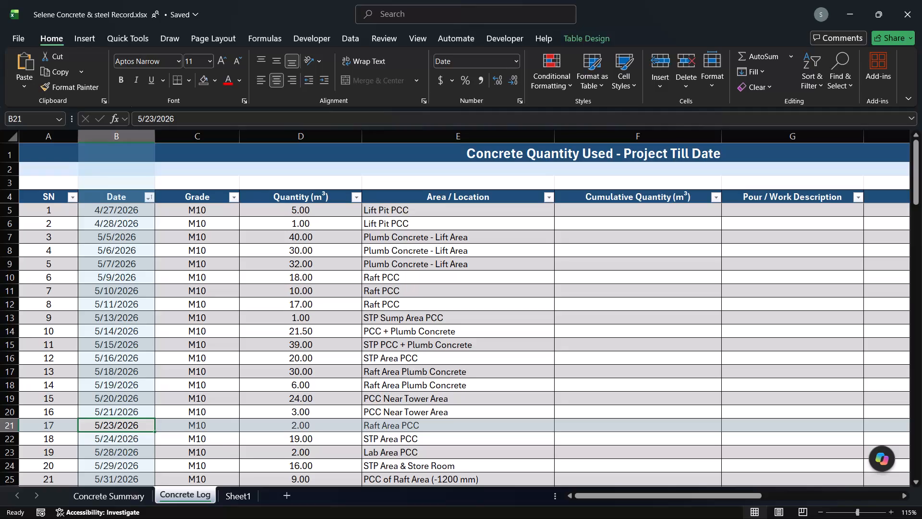
Check the Date column entries of the Concrete Log one by one, from cell B22 down to B32.
click(120, 443)
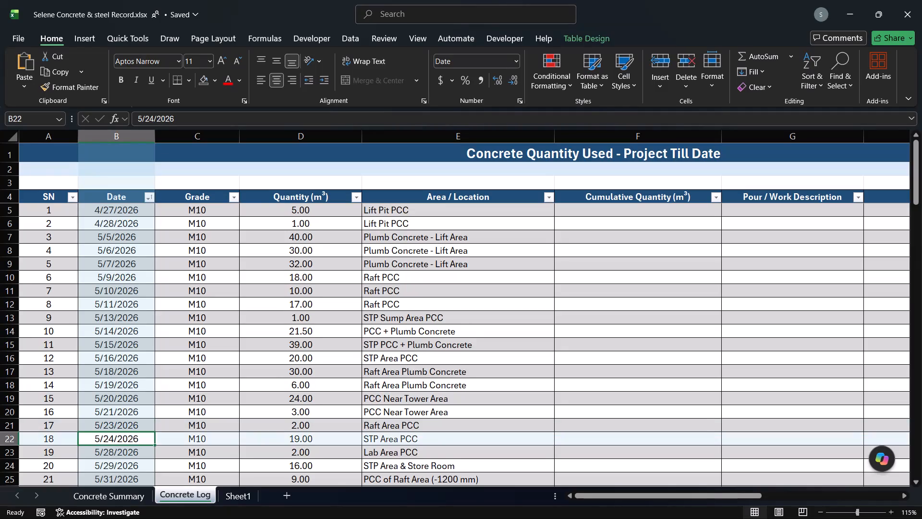
scroll(121, 440, down, 2)
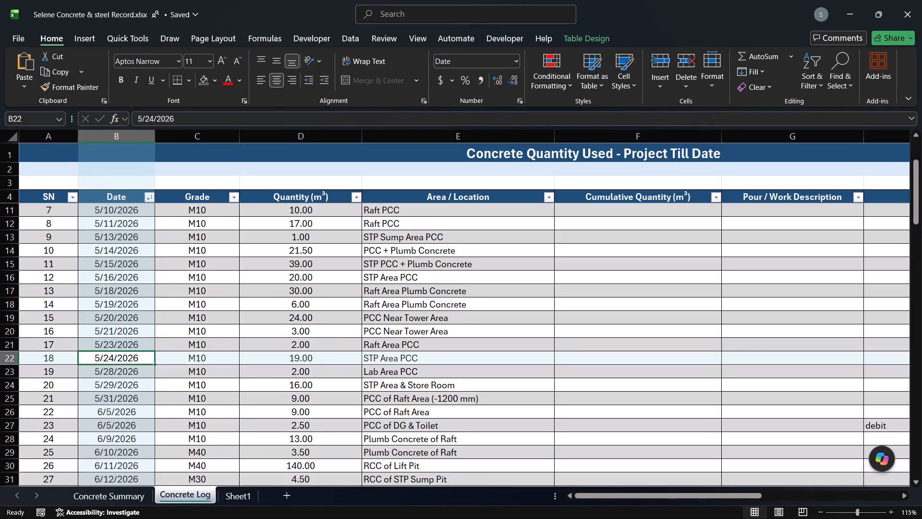
click(120, 371)
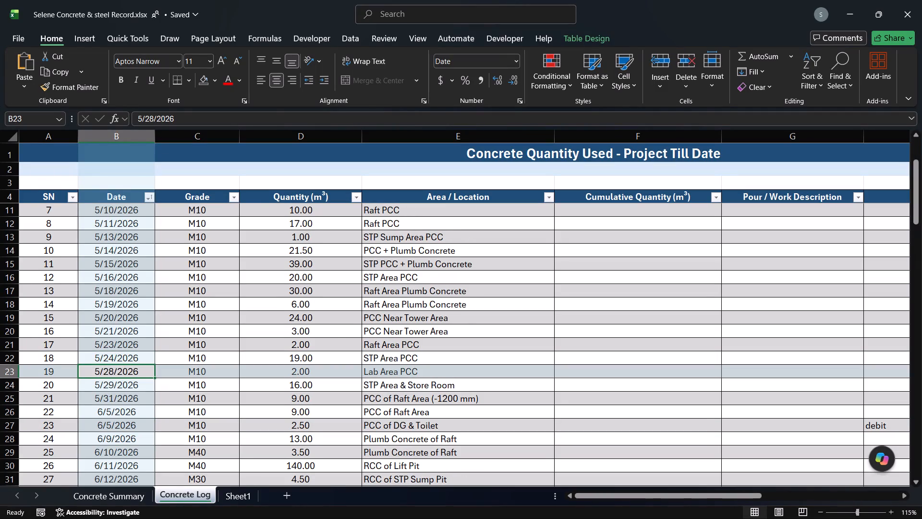
click(118, 391)
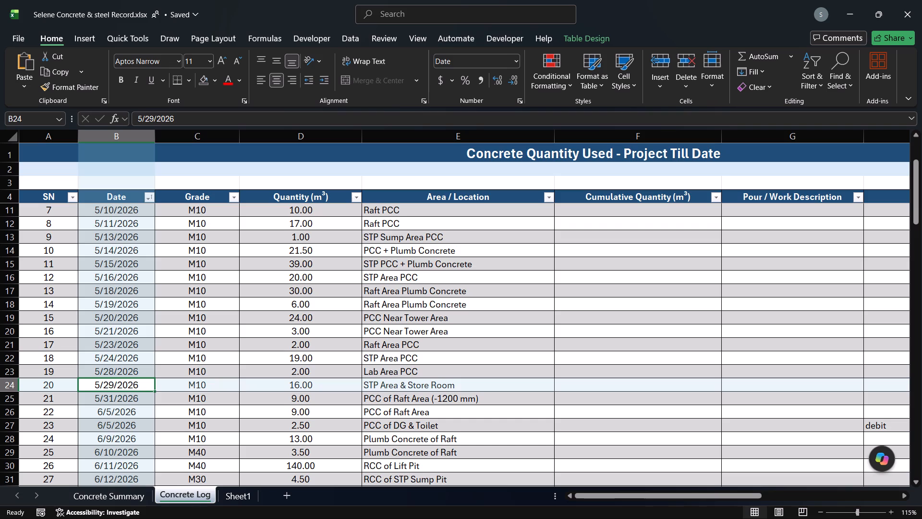
click(117, 400)
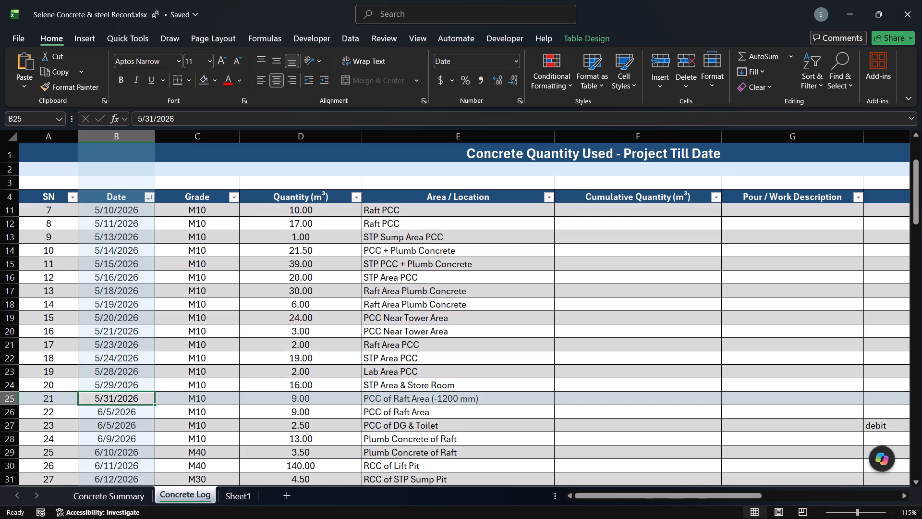
scroll(117, 400, down, 3)
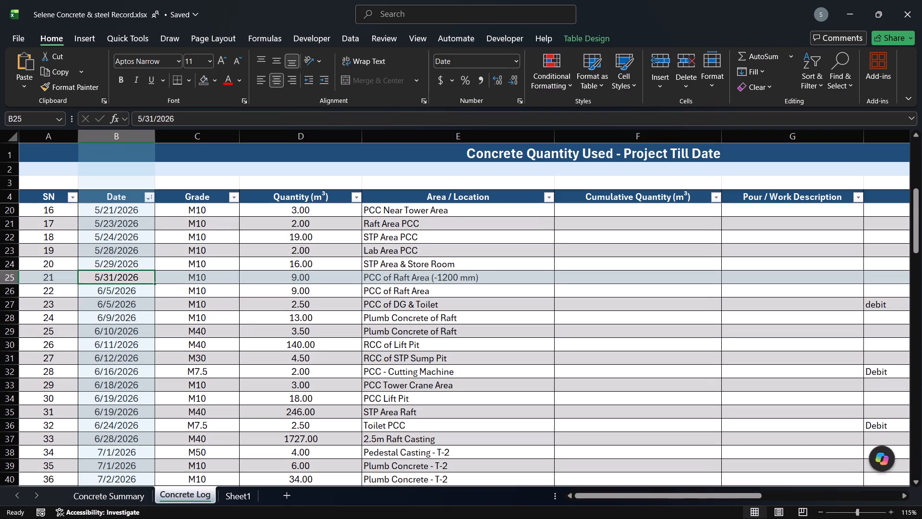
click(118, 291)
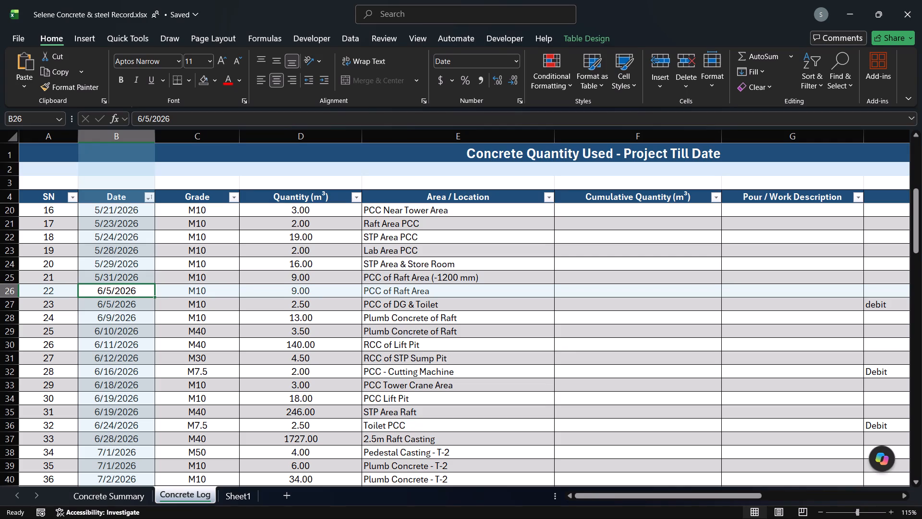
click(115, 306)
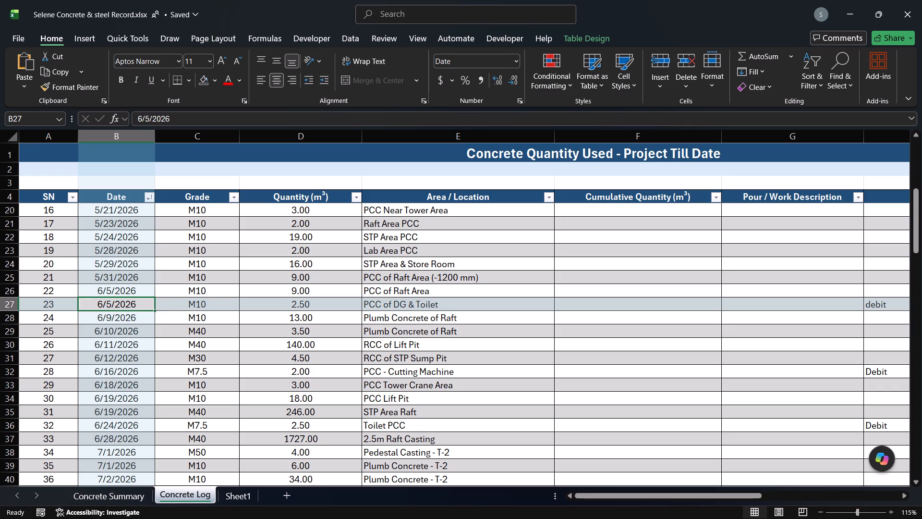
click(126, 321)
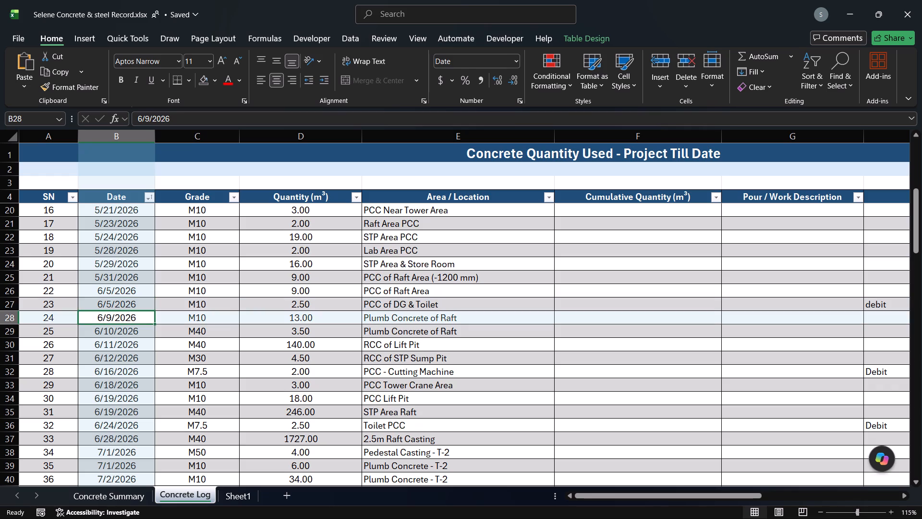
click(125, 329)
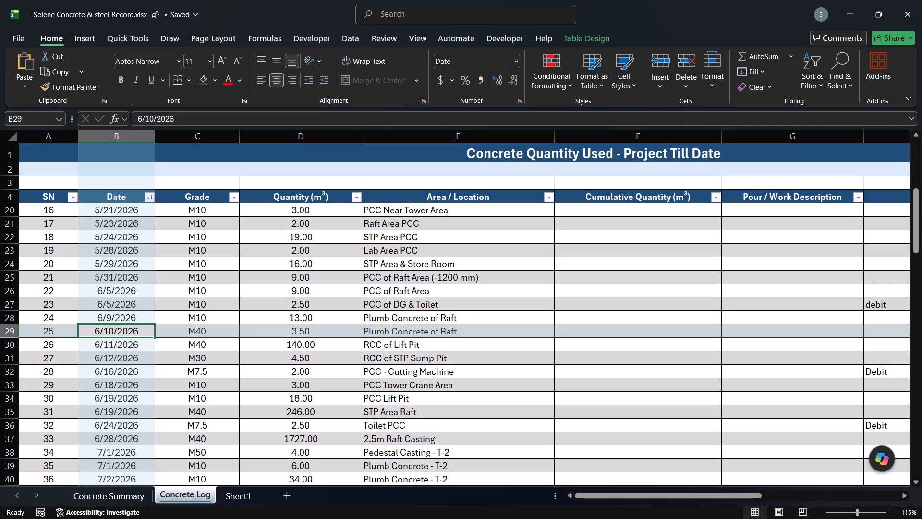
click(120, 345)
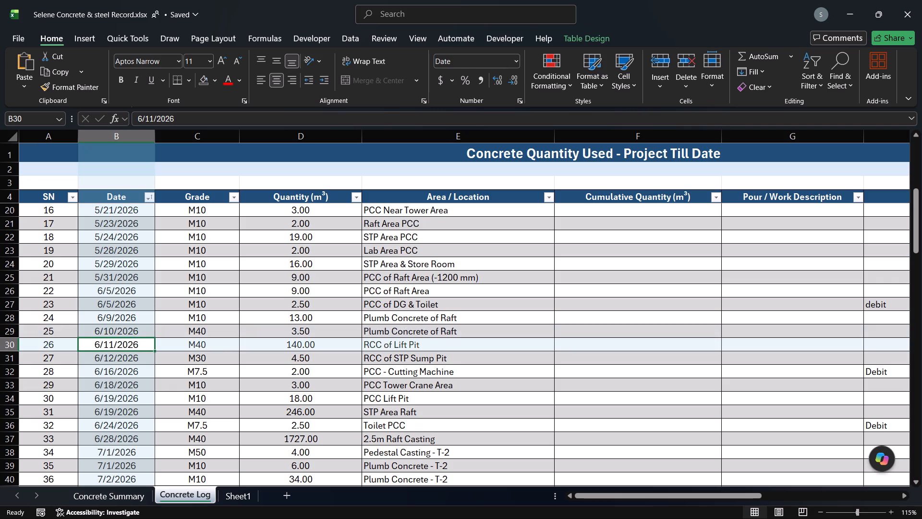
click(116, 360)
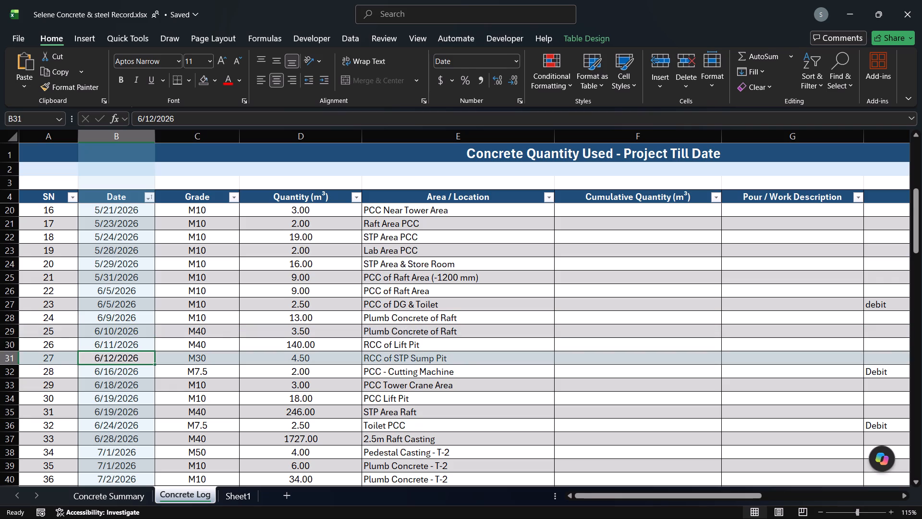
click(115, 374)
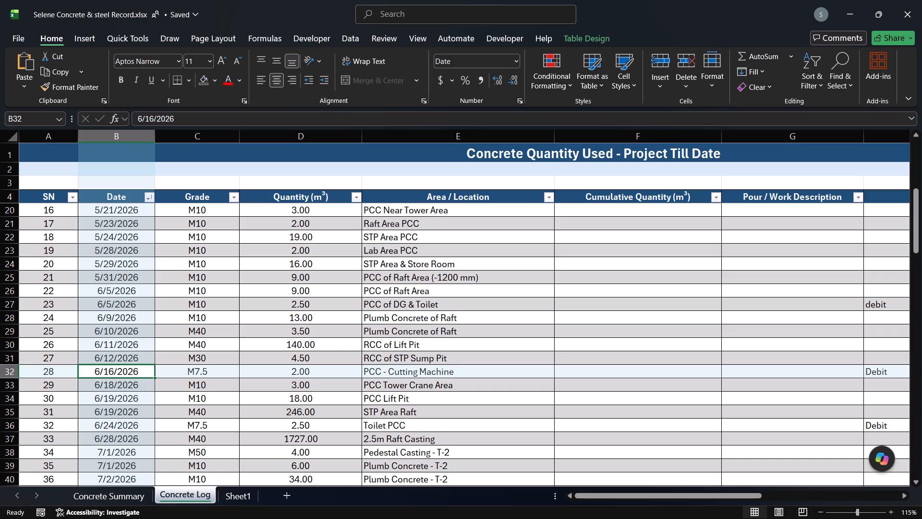
Change the grade of the PCC - Cutting Machine entry in cell C32 to M10.
double_click(218, 367)
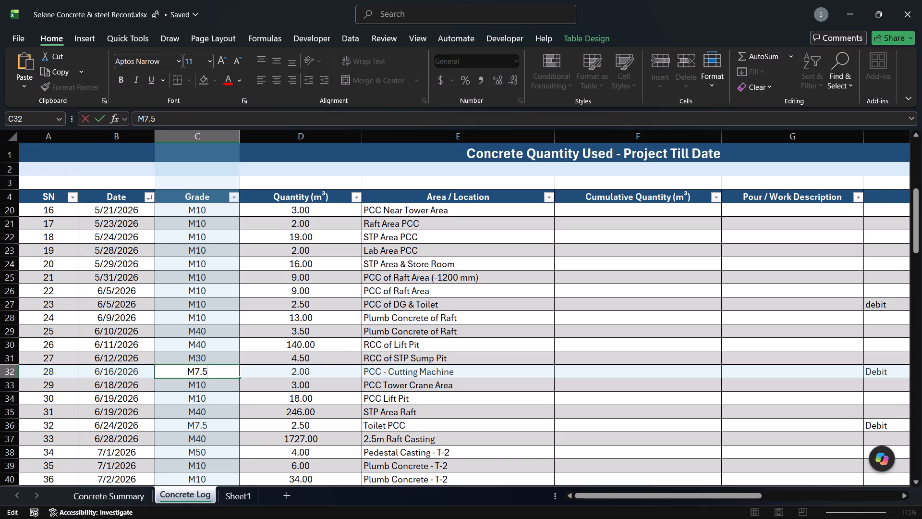
key(BackSpace)
key(BackSpace)
key(BackSpace)
text(10)
click(215, 393)
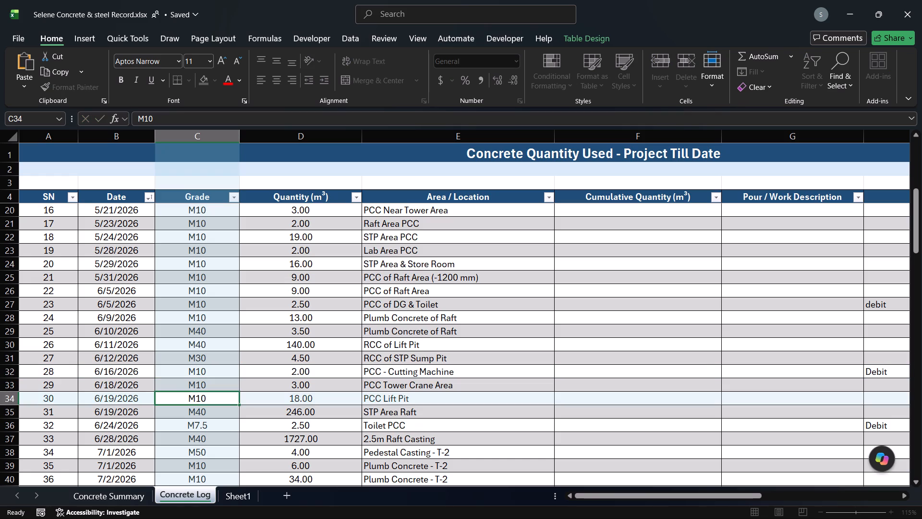
click(221, 373)
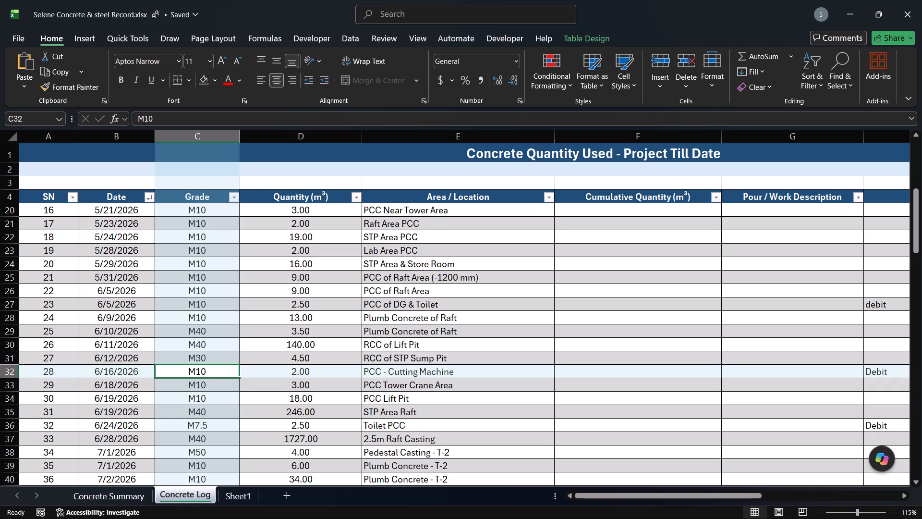
Change the grade of the Toilet PCC entry in cell C36 to M10 and save the workbook.
double_click(214, 431)
scroll(217, 394, up, 9)
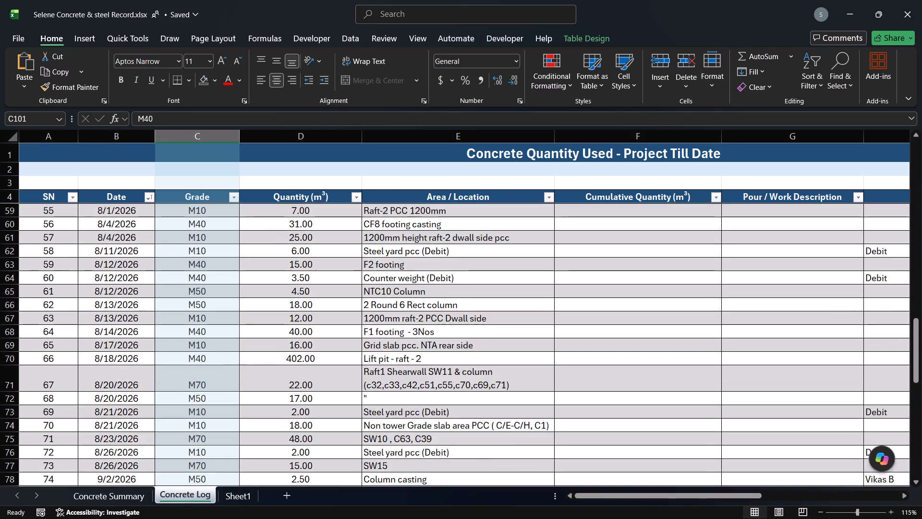
scroll(217, 394, up, 14)
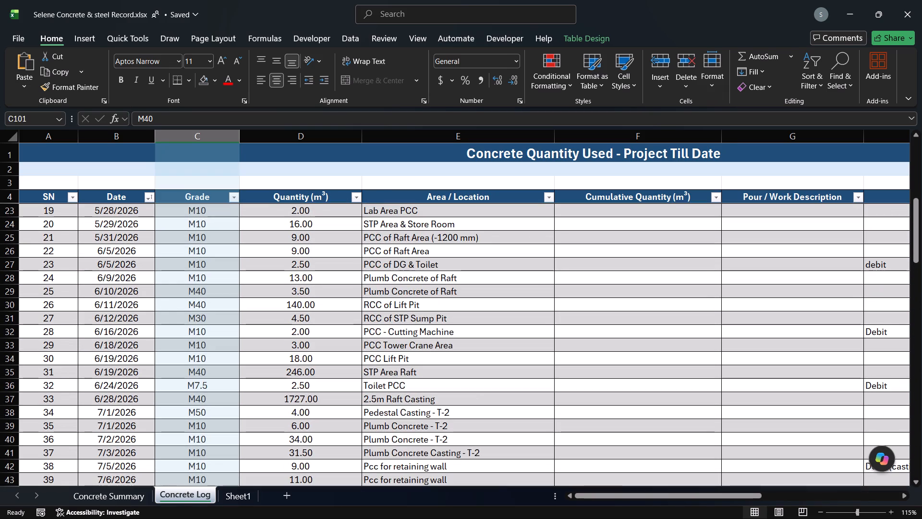
double_click(219, 379)
double_click(218, 381)
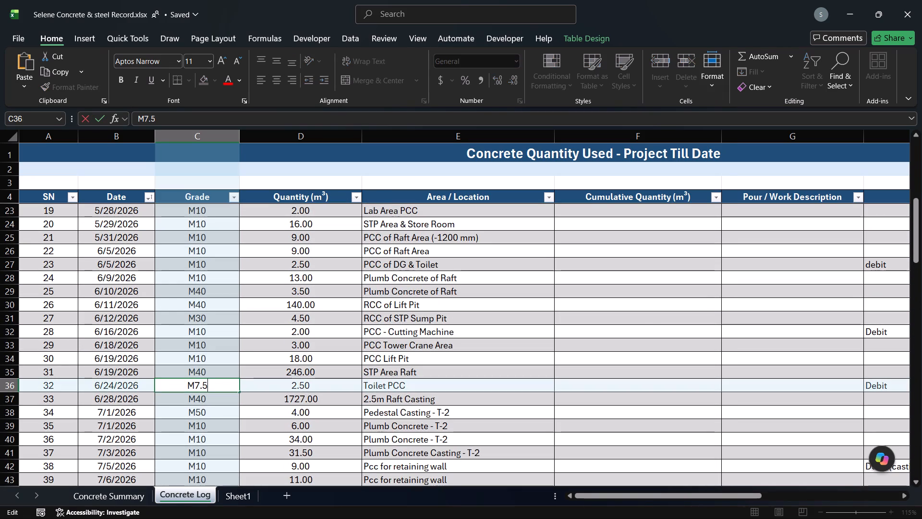
key(BackSpace)
key(BackSpace)
key(BackSpace)
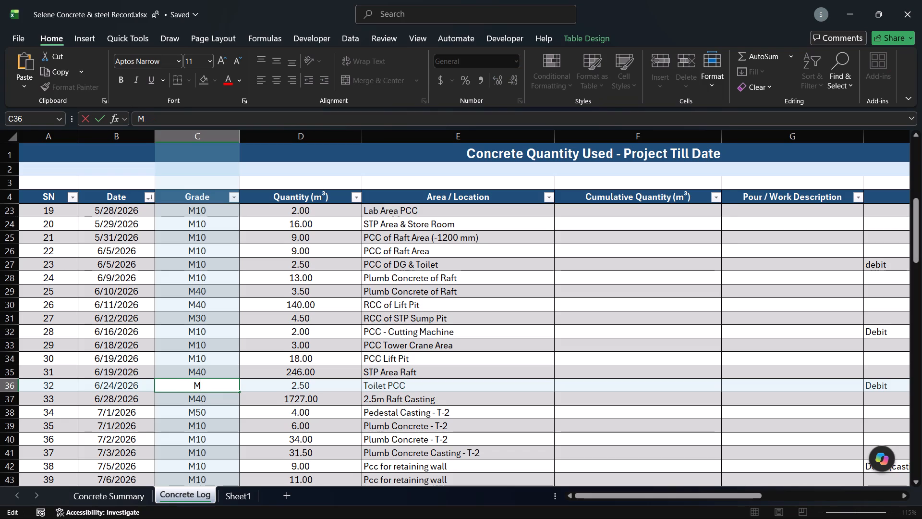
text(10)
key(Return)
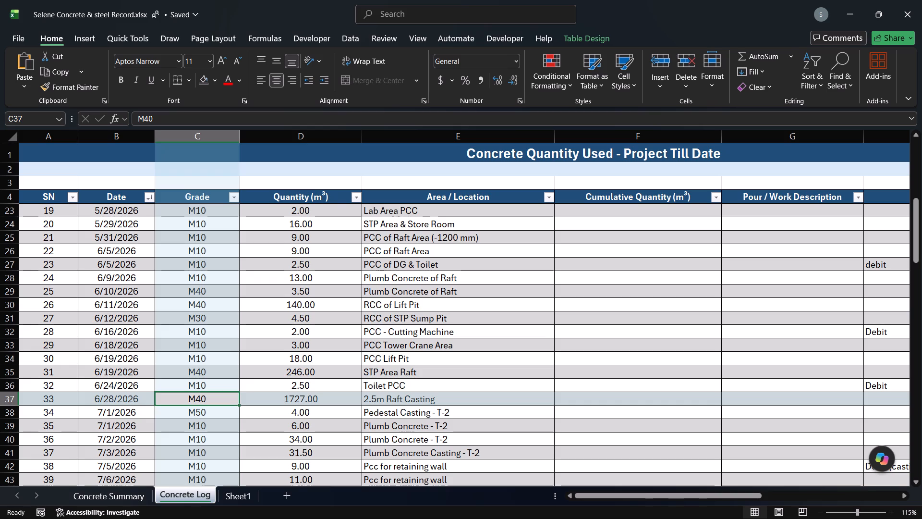
key(ctrl+s)
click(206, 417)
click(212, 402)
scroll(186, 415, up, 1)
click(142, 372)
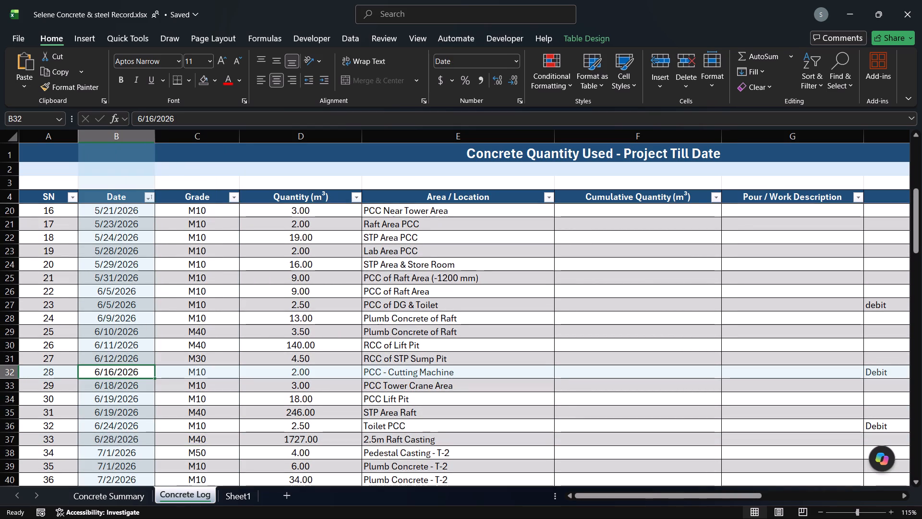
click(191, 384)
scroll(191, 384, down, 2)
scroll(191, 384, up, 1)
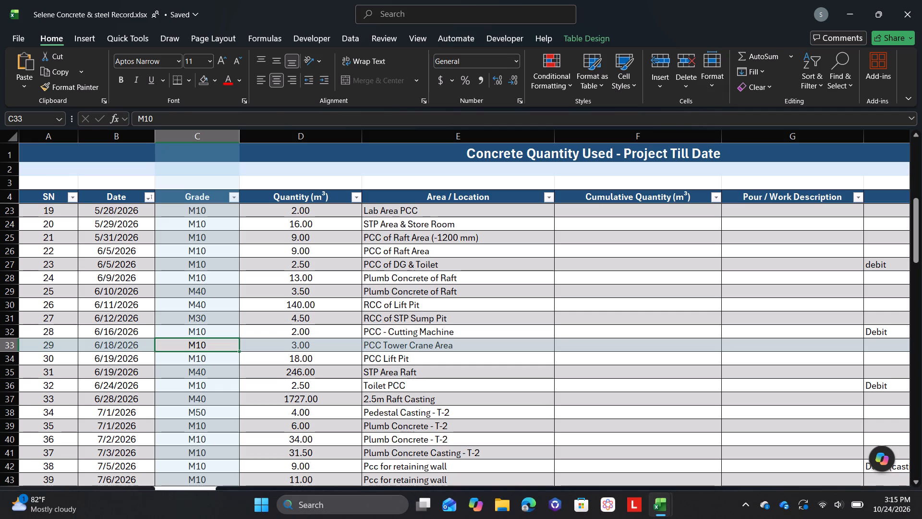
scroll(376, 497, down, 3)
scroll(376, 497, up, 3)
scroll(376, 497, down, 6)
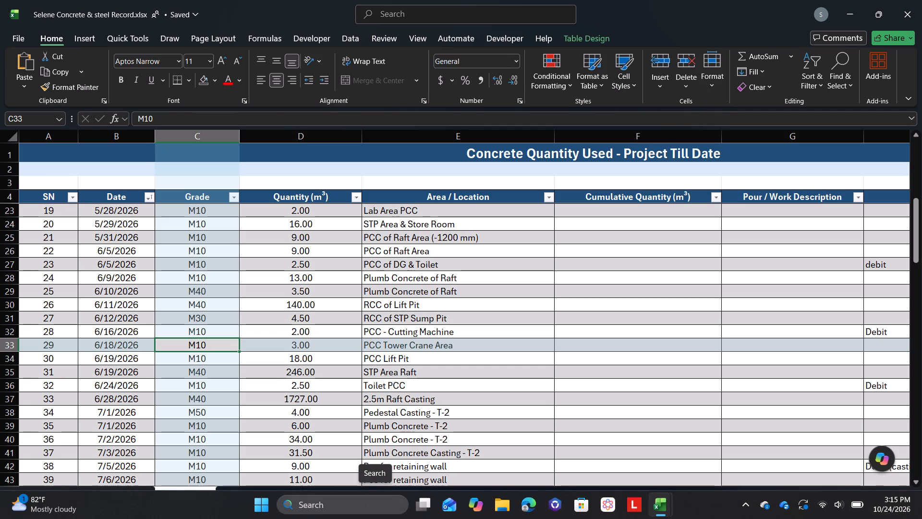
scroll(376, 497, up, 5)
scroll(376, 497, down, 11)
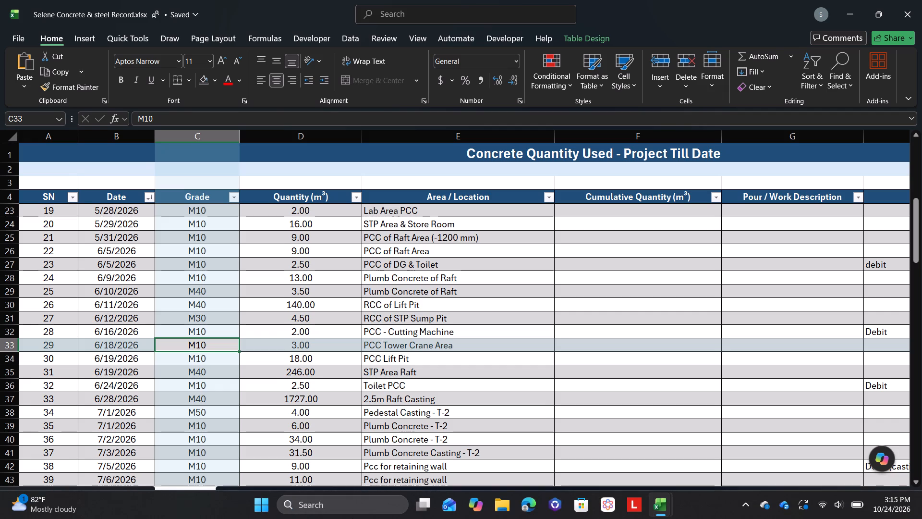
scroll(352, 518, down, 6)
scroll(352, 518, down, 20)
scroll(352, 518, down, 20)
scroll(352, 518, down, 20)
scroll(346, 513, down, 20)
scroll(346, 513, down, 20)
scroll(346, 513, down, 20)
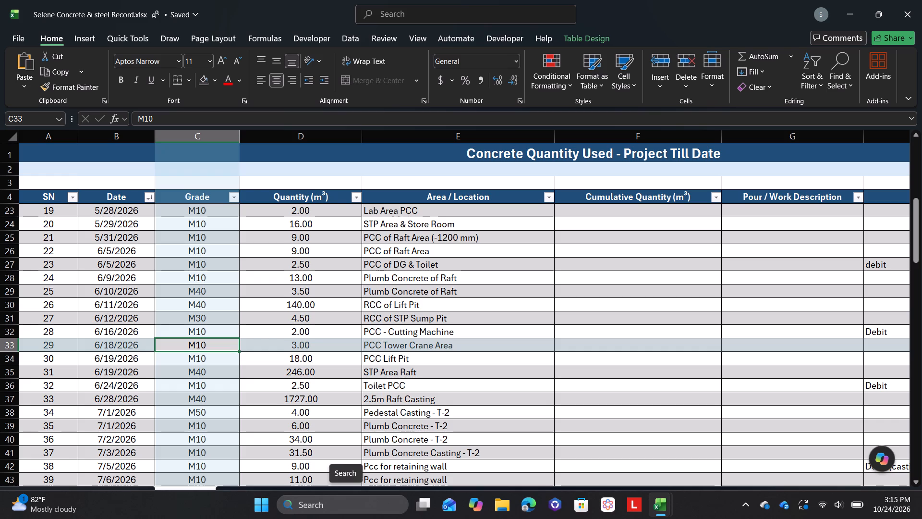
Switch to Logi Options+ and open the settings of the MX Master 3S mouse.
click(340, 507)
text(logi)
key(Return)
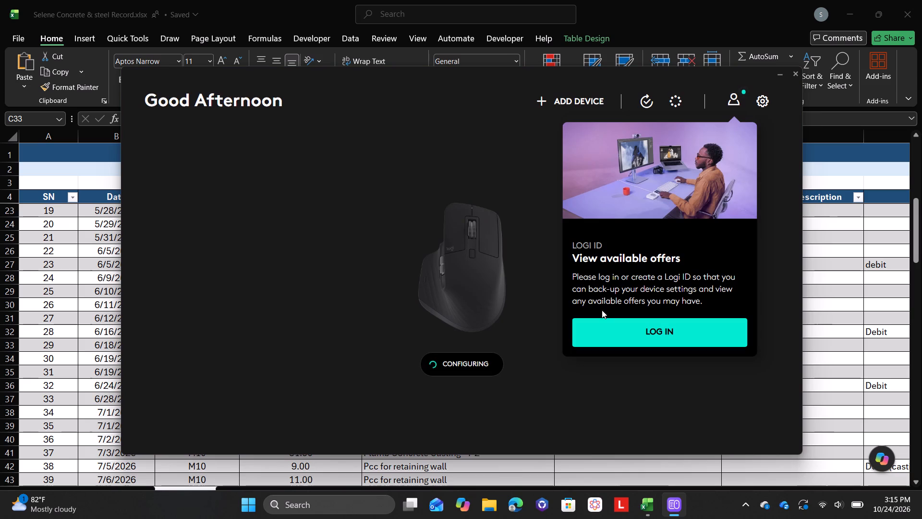
click(491, 247)
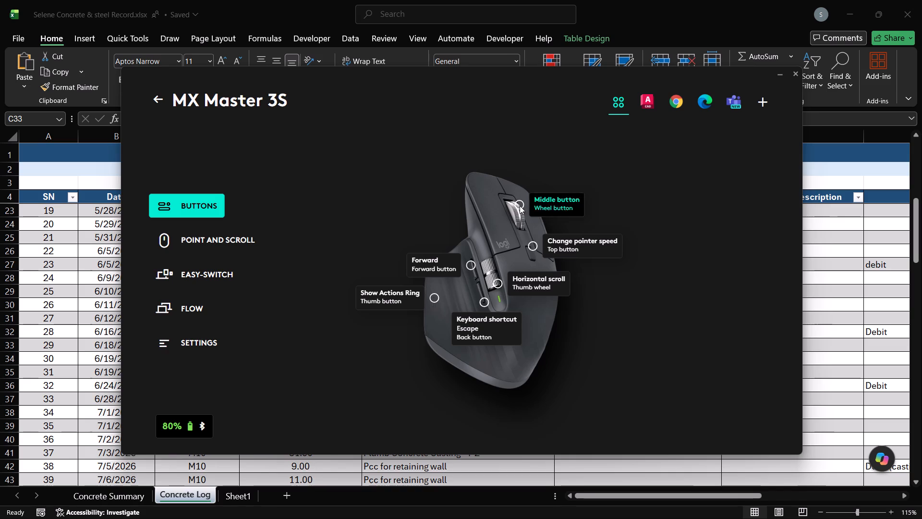
click(541, 204)
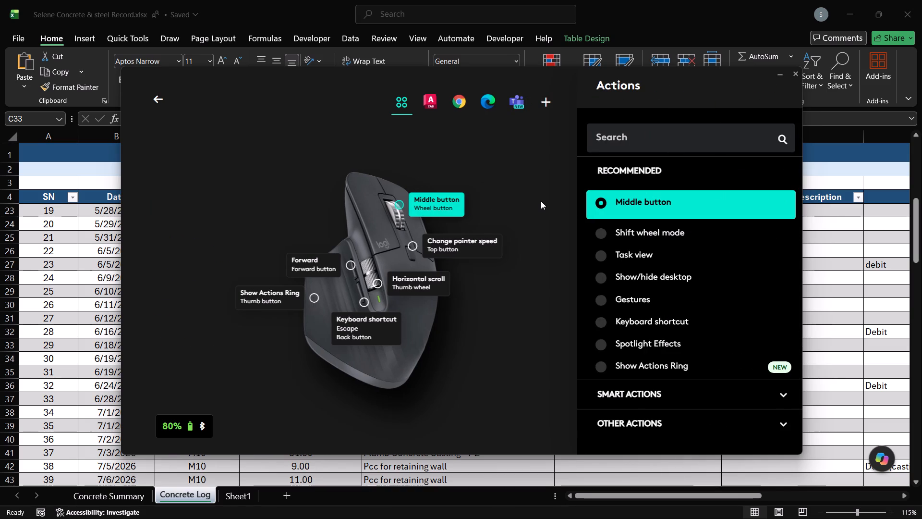
key(Escape)
Set the scroll mode of the mouse's scroll wheel to Ratchet in its point and scroll settings.
click(196, 240)
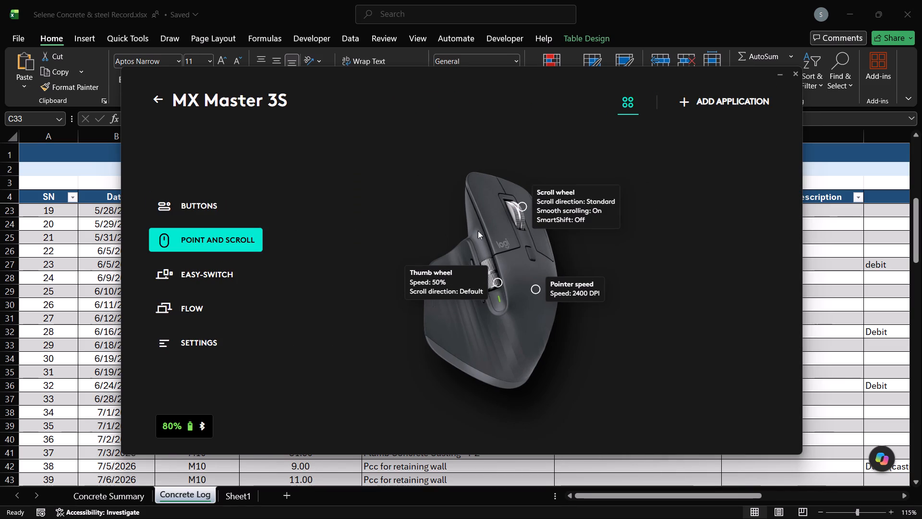
click(594, 206)
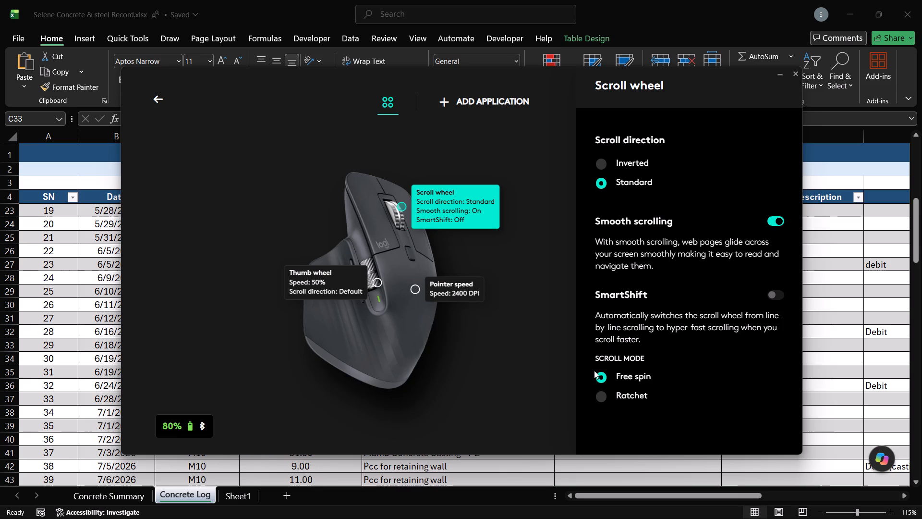
scroll(594, 371, down, 3)
scroll(577, 426, down, 20)
scroll(577, 426, down, 20)
scroll(577, 426, down, 6)
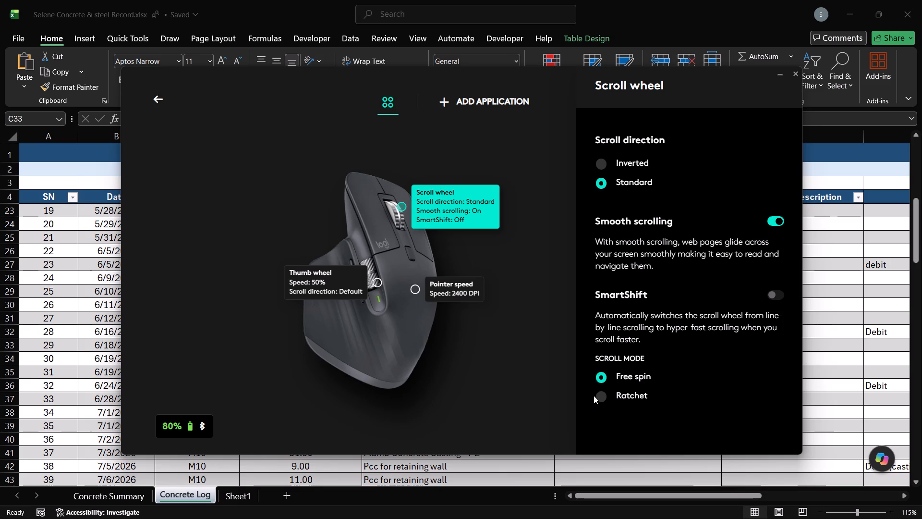
scroll(594, 395, down, 2)
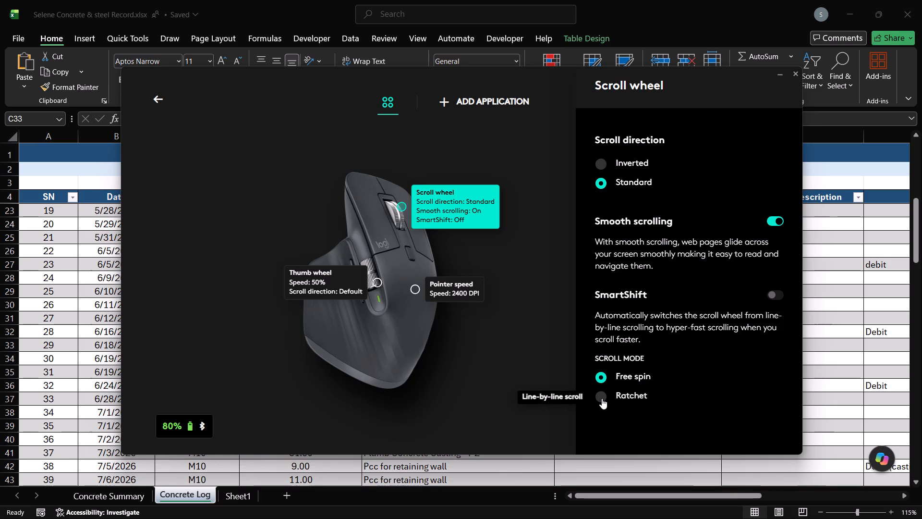
click(602, 398)
scroll(488, 360, down, 3)
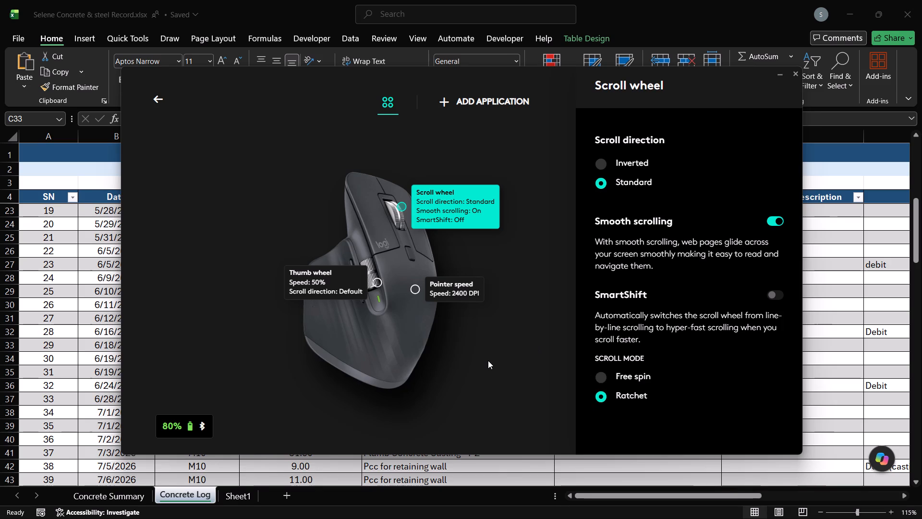
scroll(488, 360, up, 2)
key(ctrl+s)
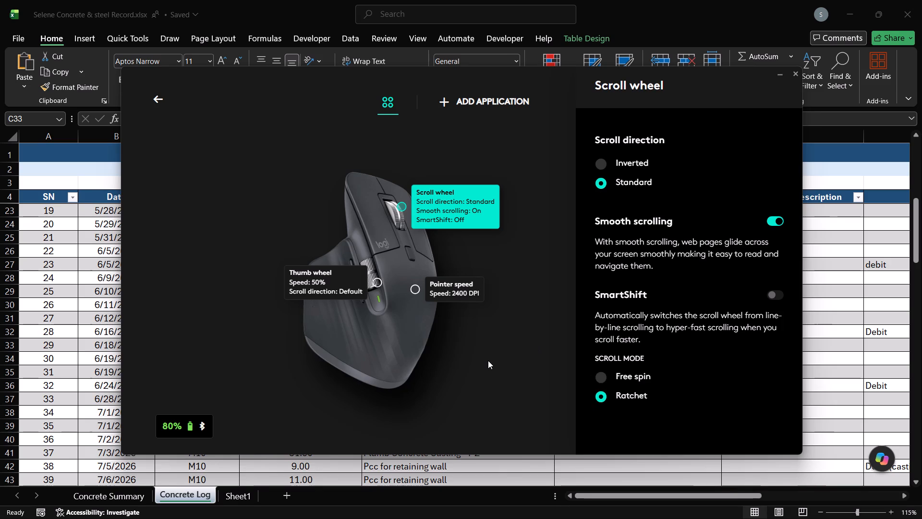
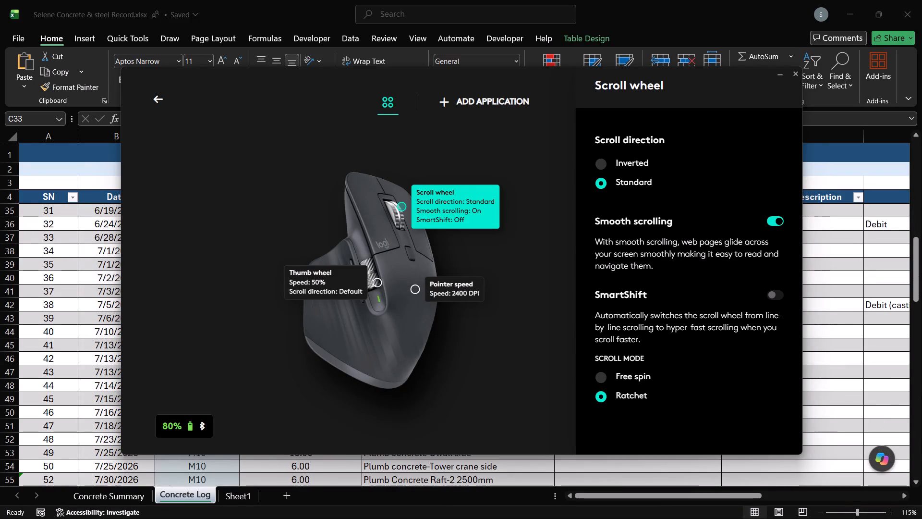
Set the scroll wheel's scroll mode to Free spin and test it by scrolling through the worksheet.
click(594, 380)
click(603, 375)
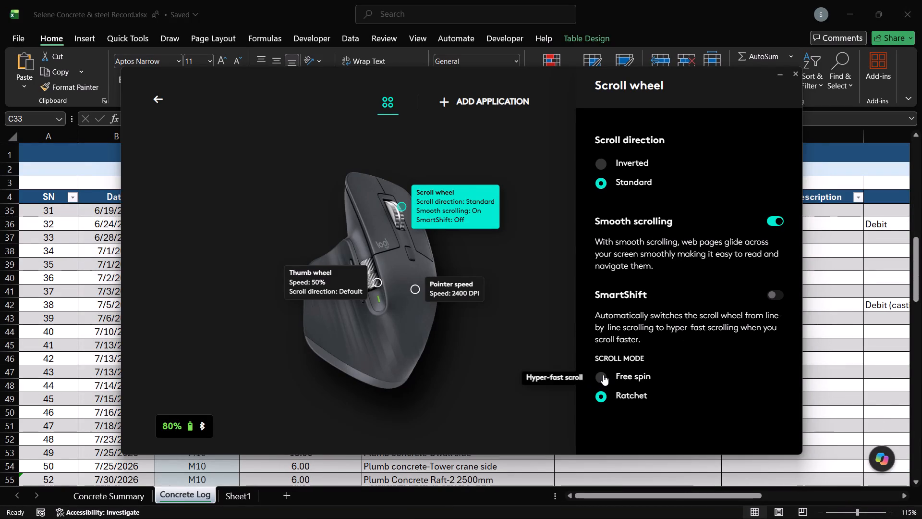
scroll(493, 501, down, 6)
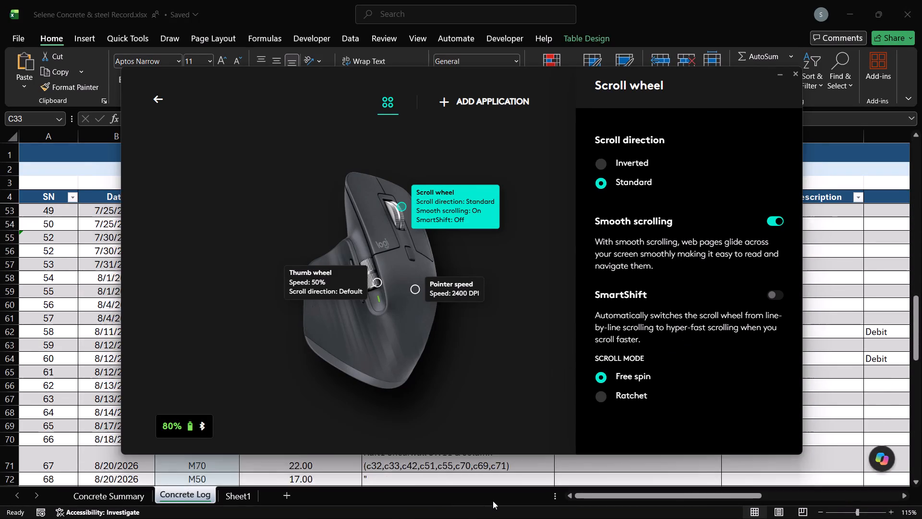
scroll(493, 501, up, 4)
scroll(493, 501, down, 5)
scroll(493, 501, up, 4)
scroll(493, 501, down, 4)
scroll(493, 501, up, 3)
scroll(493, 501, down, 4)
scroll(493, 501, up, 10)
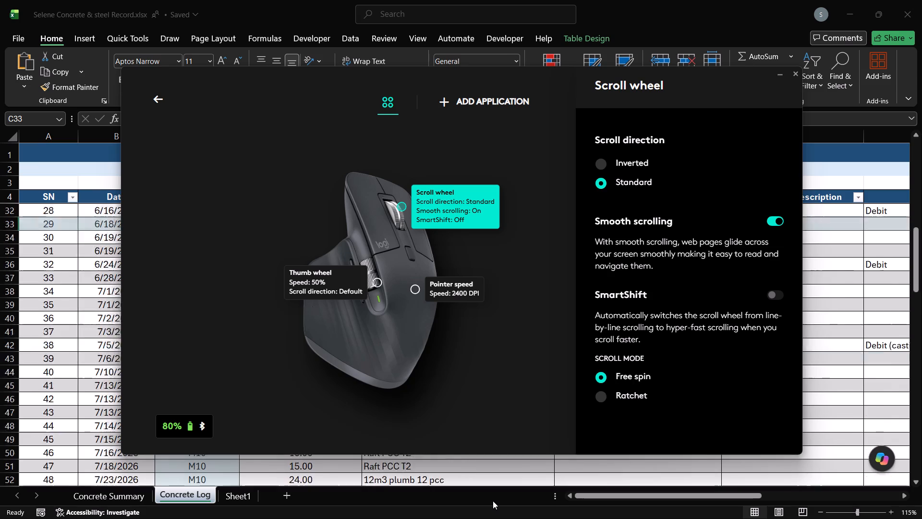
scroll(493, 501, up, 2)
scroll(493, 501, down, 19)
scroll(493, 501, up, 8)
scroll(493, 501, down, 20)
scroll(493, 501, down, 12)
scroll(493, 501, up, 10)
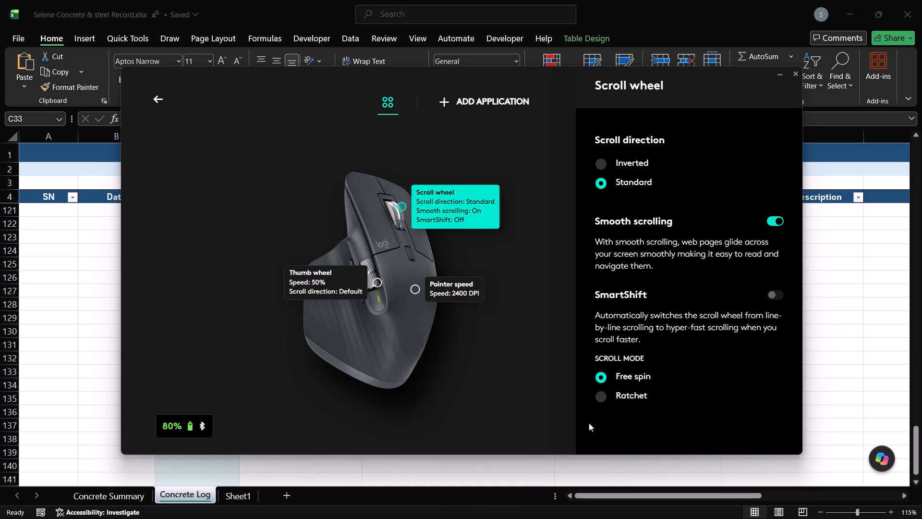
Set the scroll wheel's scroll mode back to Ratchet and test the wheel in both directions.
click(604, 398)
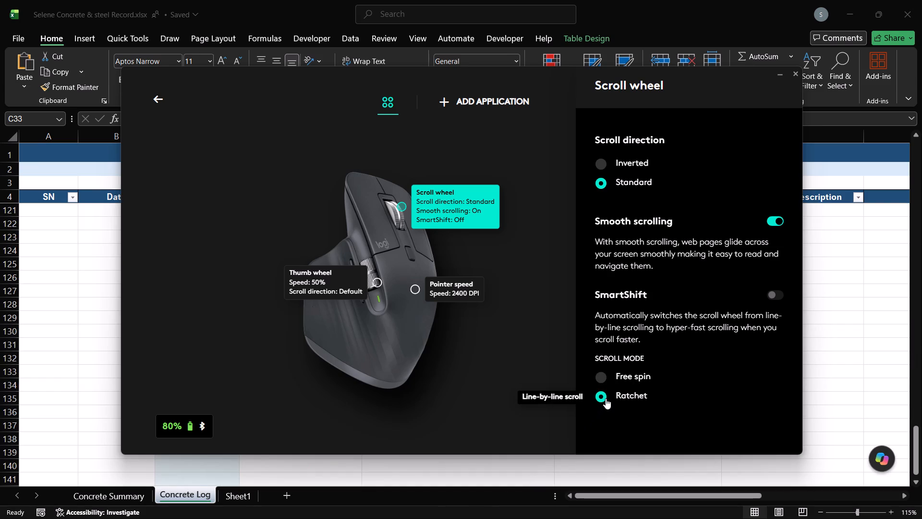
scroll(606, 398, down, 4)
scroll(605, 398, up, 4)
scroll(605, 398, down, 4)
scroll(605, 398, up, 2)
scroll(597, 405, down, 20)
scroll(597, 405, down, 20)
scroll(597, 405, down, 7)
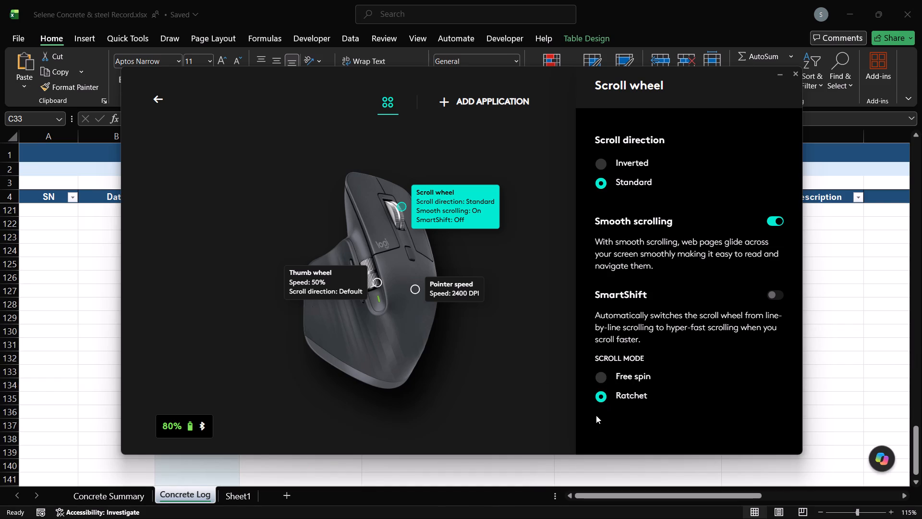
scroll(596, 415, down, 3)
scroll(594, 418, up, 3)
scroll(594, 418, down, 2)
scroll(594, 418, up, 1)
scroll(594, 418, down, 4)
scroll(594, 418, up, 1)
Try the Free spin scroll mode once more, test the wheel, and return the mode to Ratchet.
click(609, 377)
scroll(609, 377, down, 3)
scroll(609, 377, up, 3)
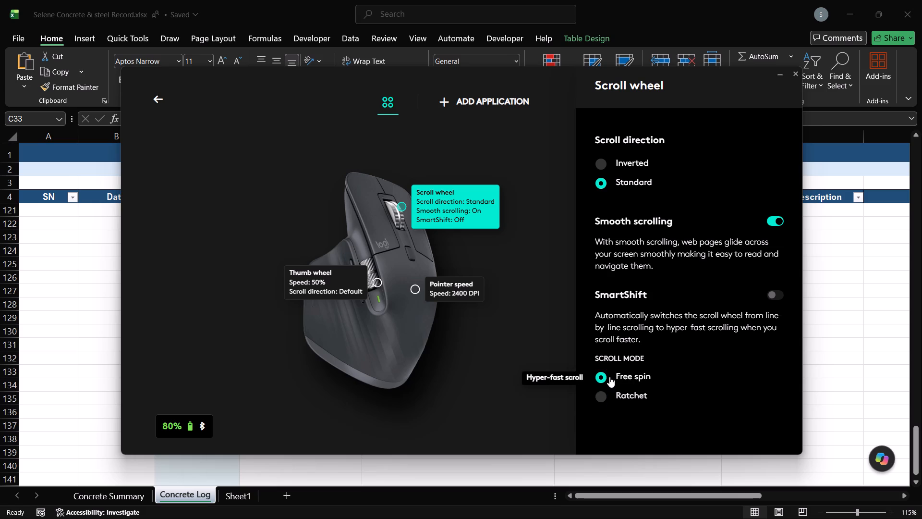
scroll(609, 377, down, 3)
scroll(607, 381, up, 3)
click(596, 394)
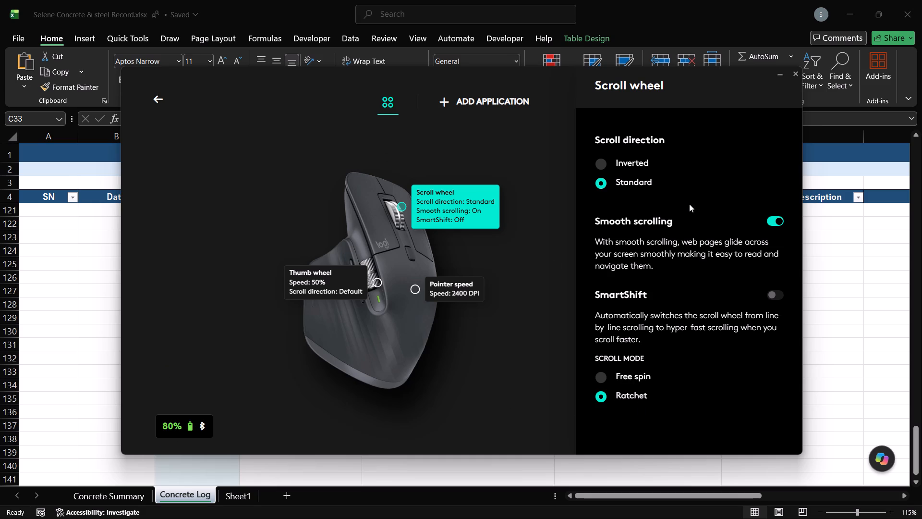
Look at the mouse's Easy-Switch pairing page and close Logi Options+ to return to the Excel workbook.
click(158, 99)
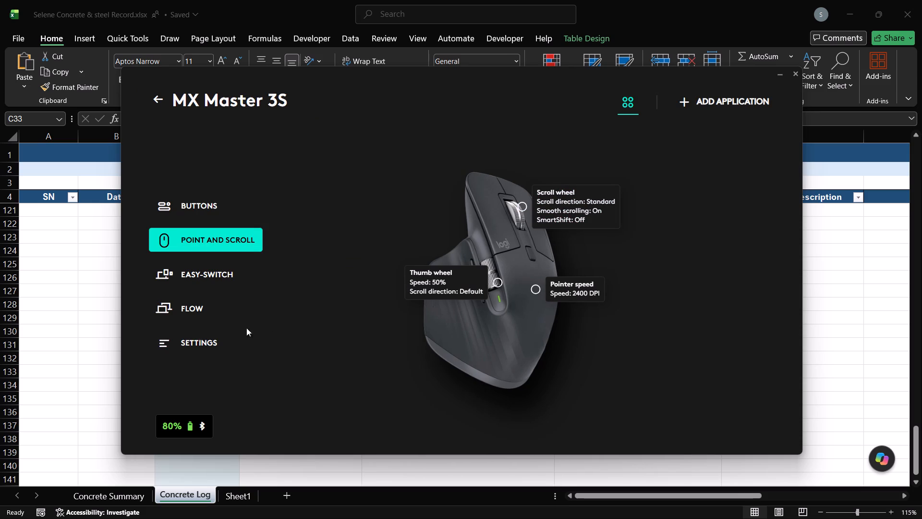
click(196, 266)
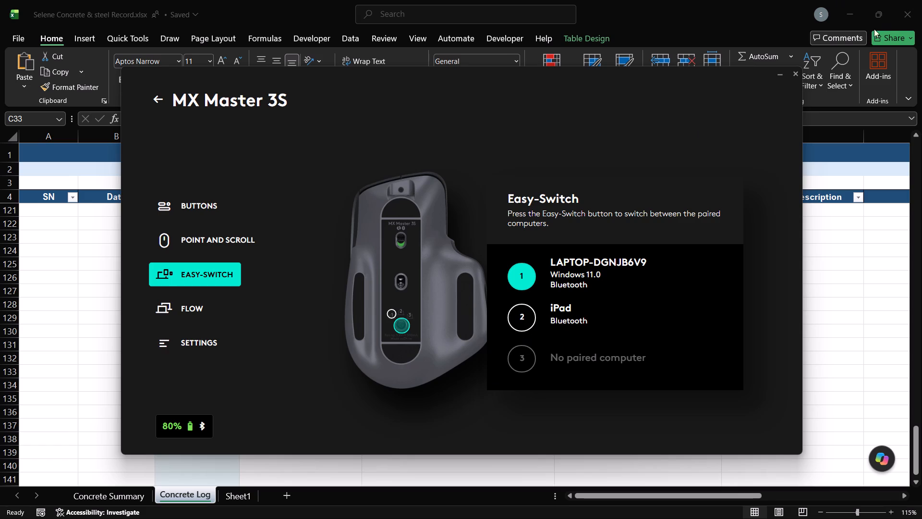
click(796, 73)
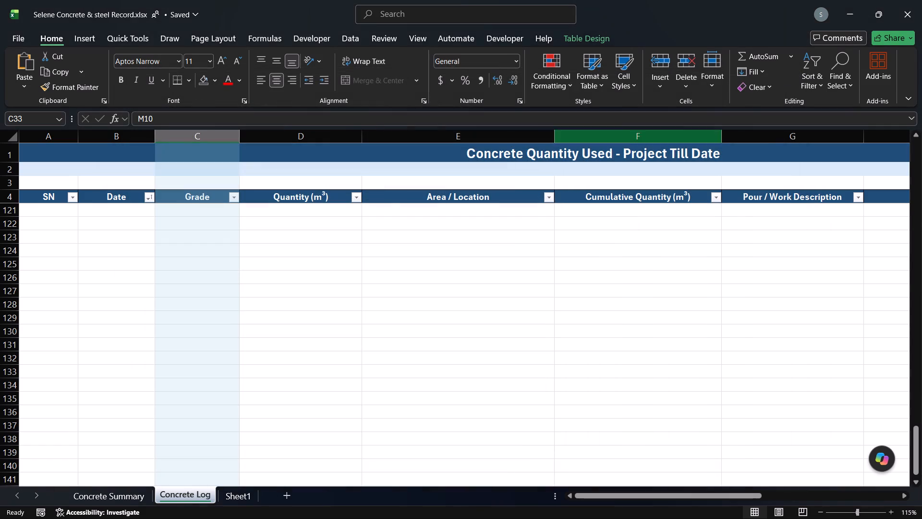
Check the Concrete Log dates entry by entry from cell B34 to B40 and continue down the list.
scroll(222, 248, up, 20)
scroll(222, 248, up, 8)
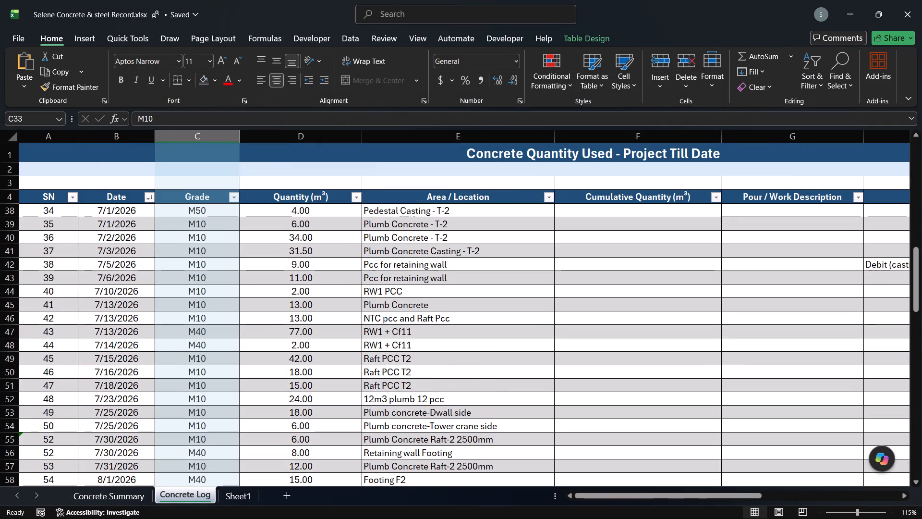
scroll(230, 282, down, 7)
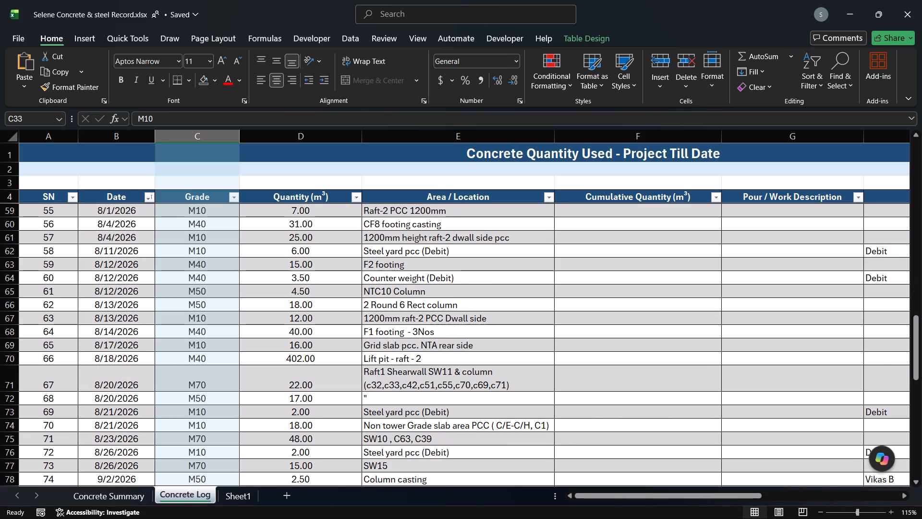
scroll(114, 325, up, 2)
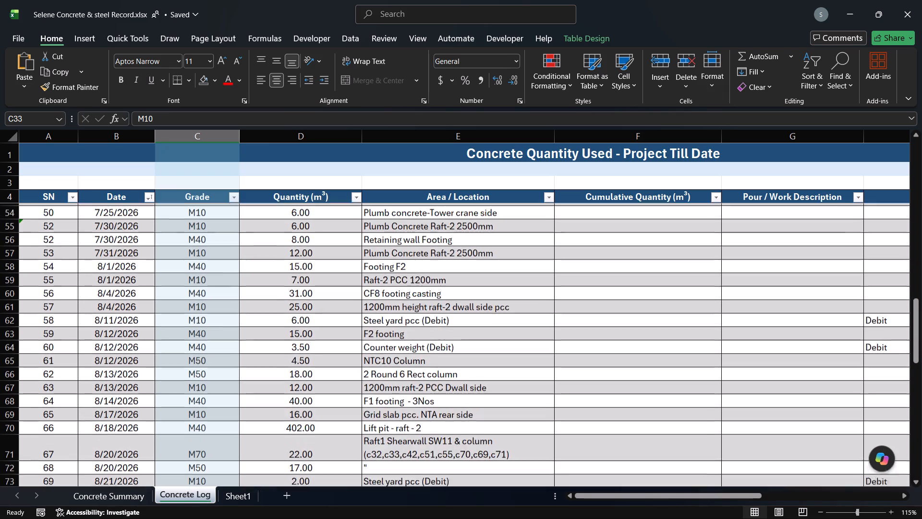
scroll(125, 288, up, 6)
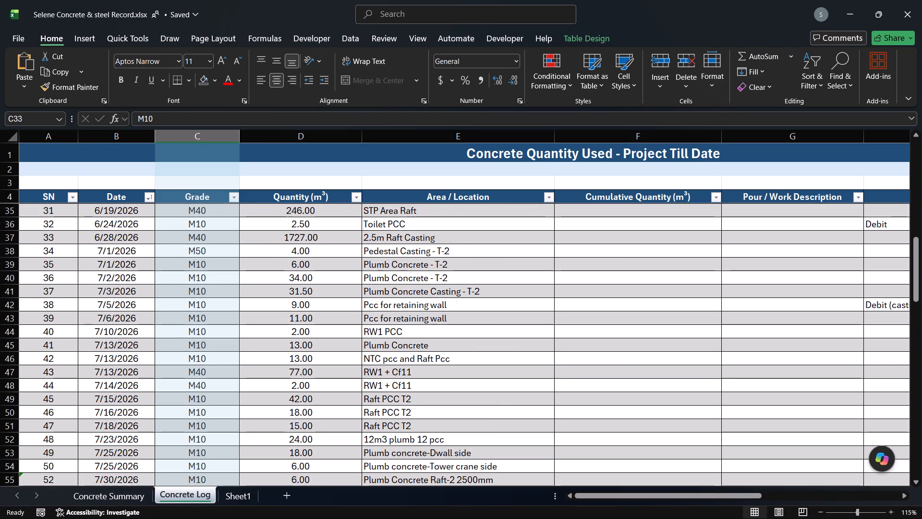
scroll(121, 312, up, 3)
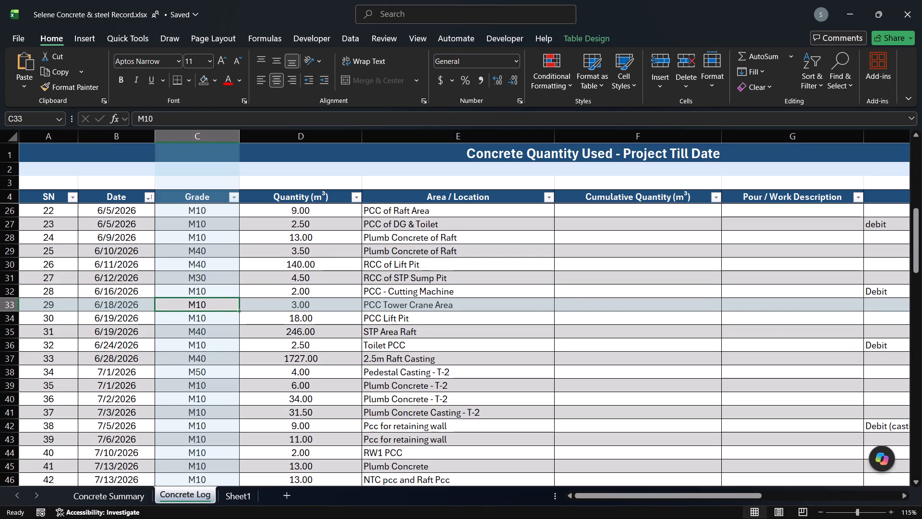
click(142, 324)
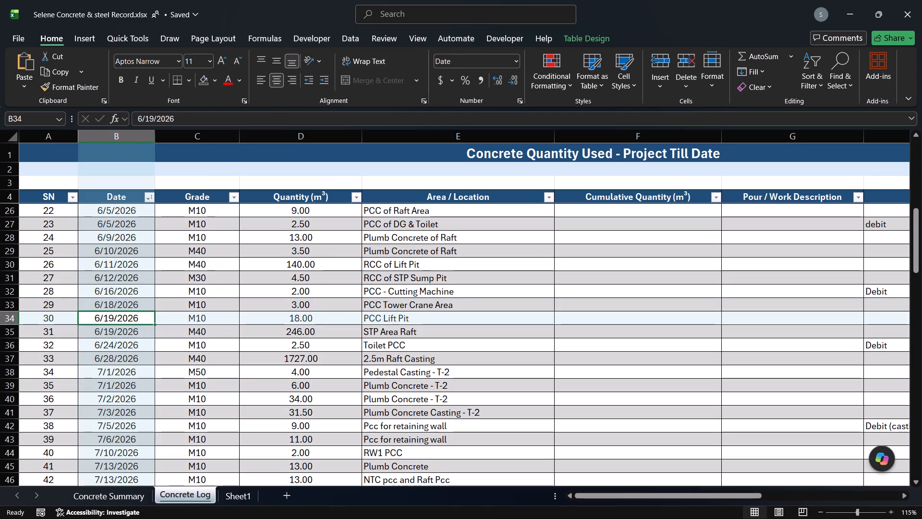
click(133, 339)
click(133, 333)
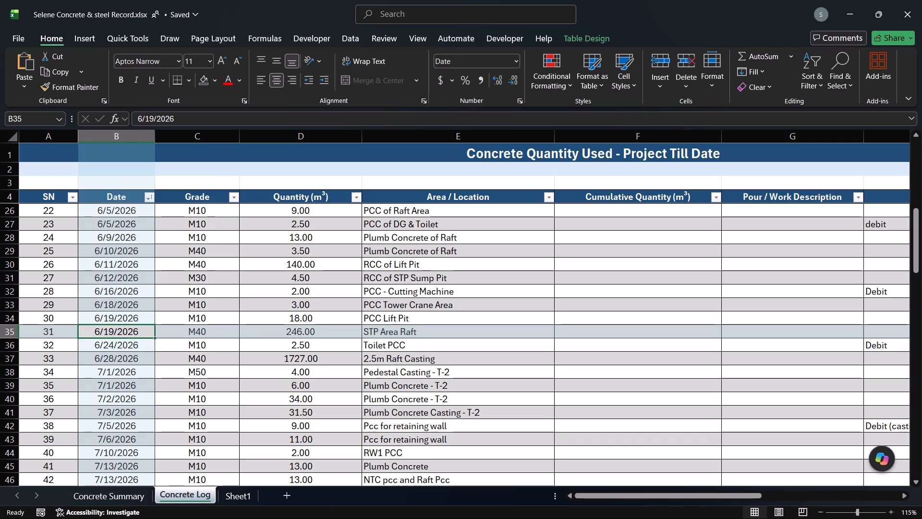
click(134, 351)
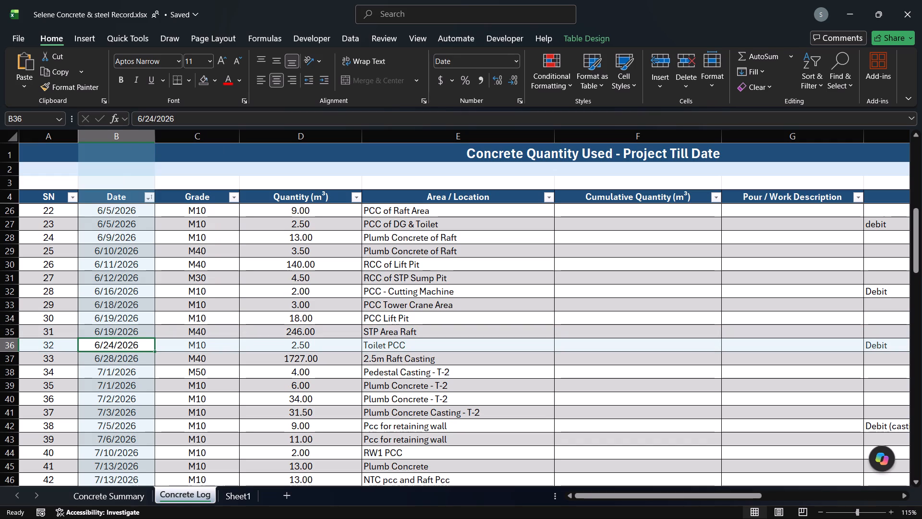
click(132, 360)
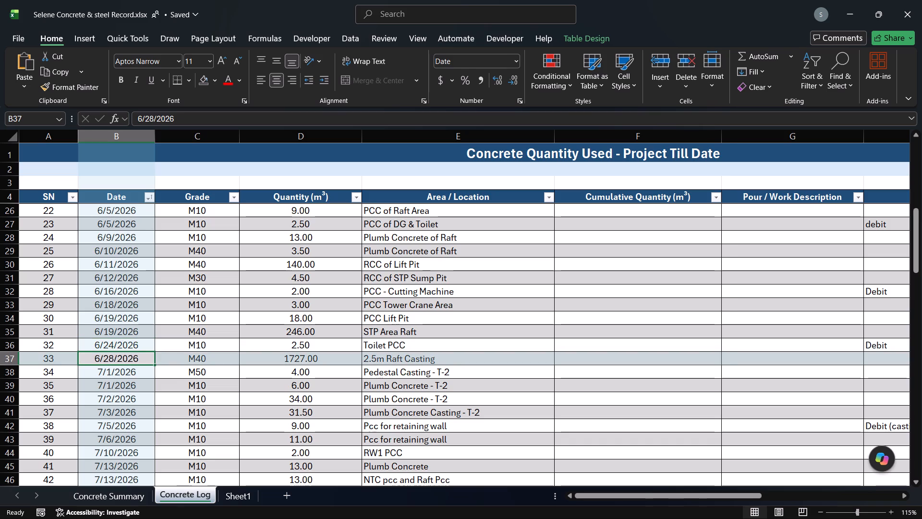
click(135, 377)
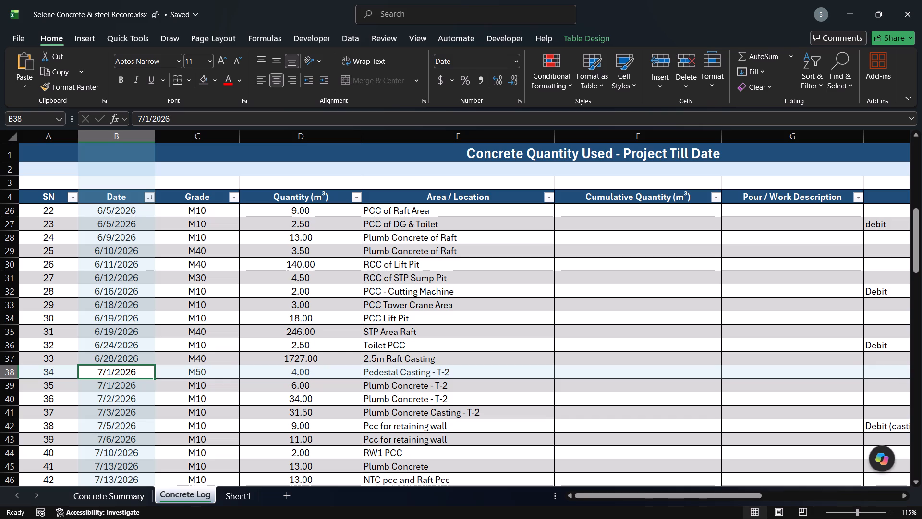
click(131, 384)
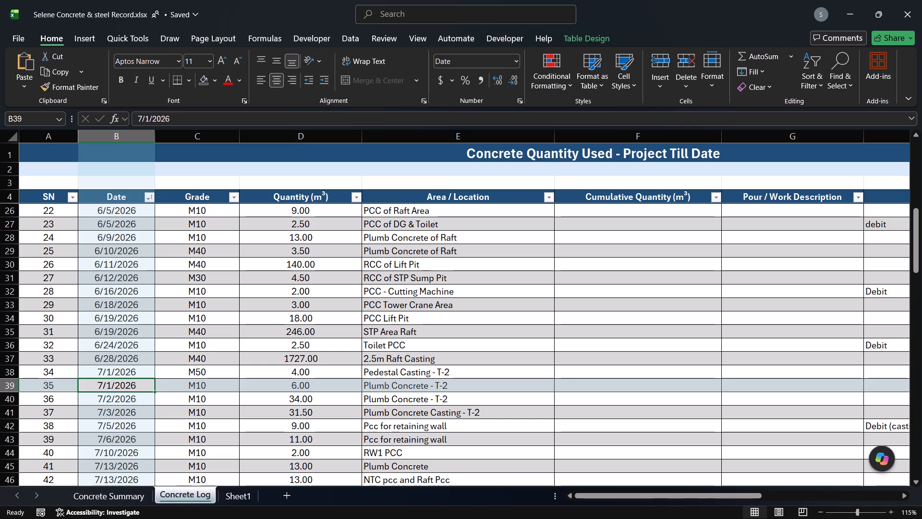
click(127, 404)
scroll(127, 404, down, 2)
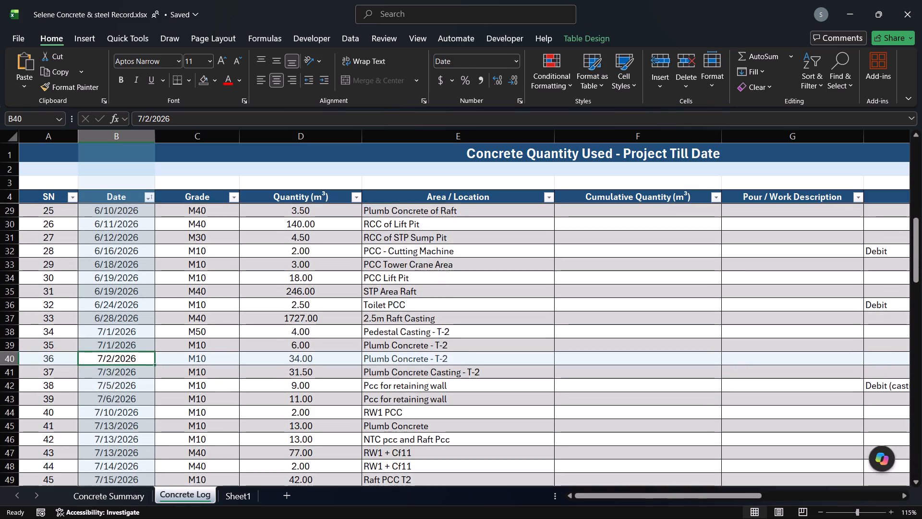
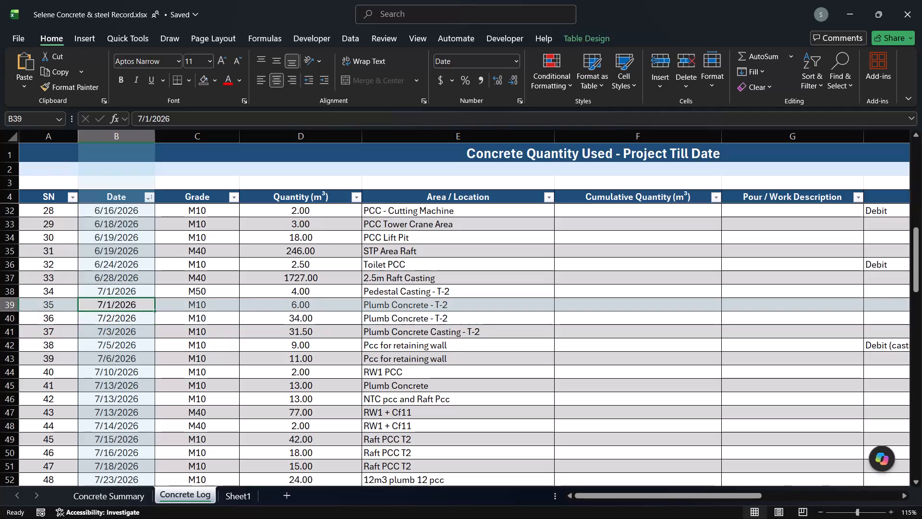
Check the Concrete Log dates entry by entry from cell B40 to B47, rechecking B41 to B43 and B45 to B46.
click(134, 316)
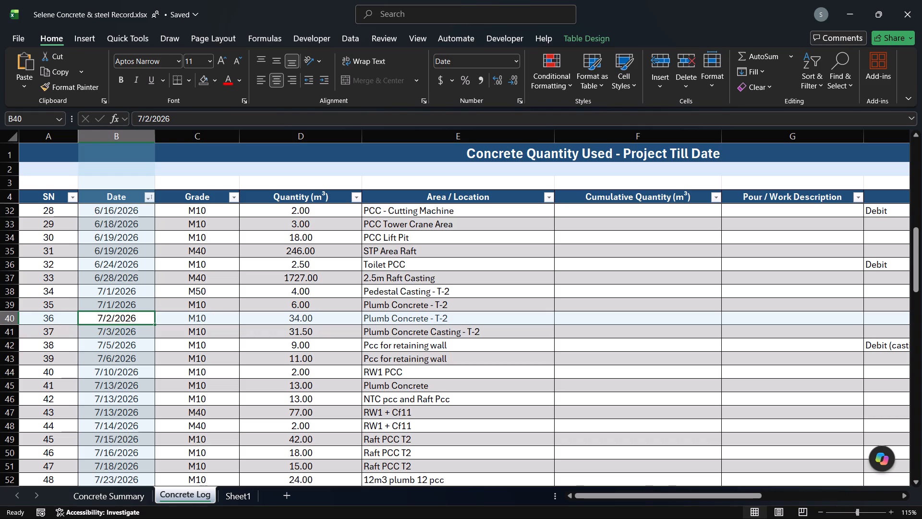
click(128, 333)
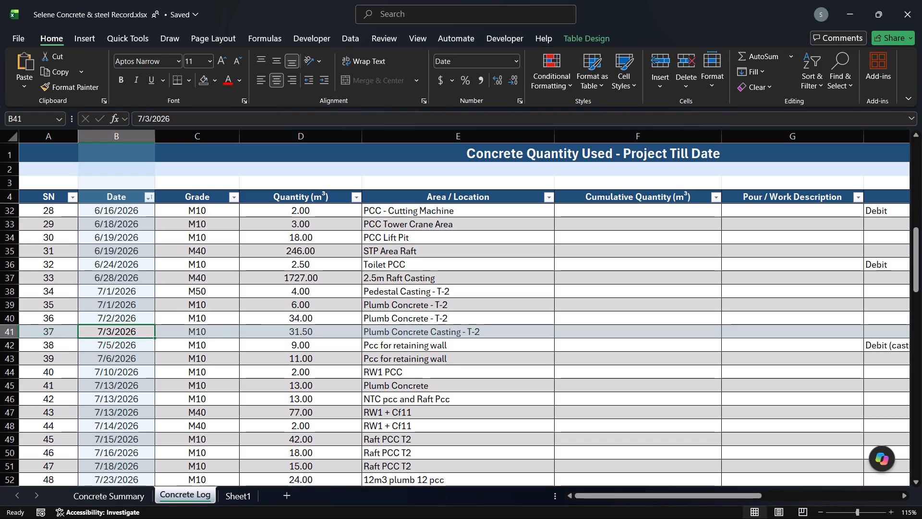
click(123, 347)
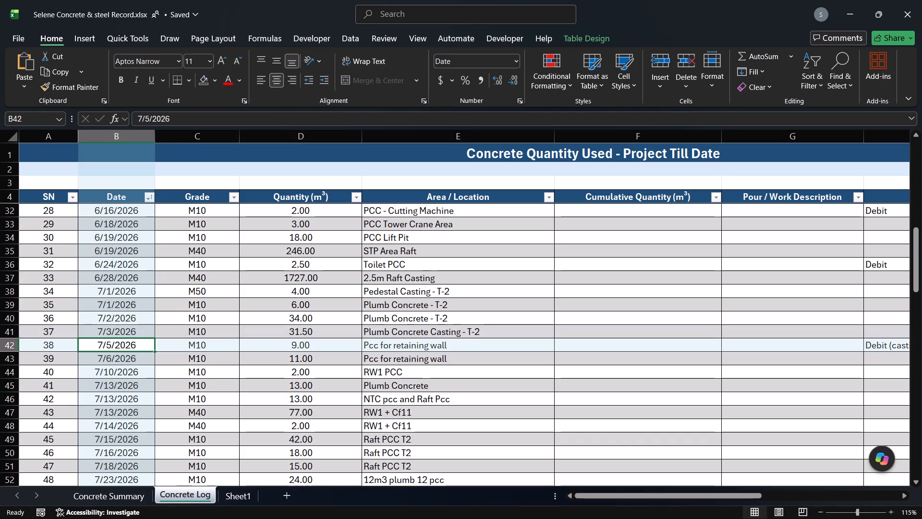
click(117, 362)
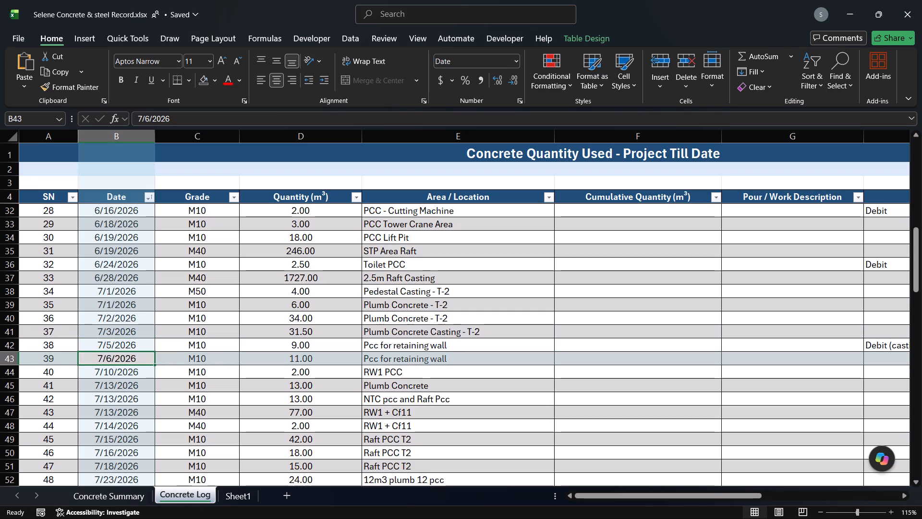
click(129, 336)
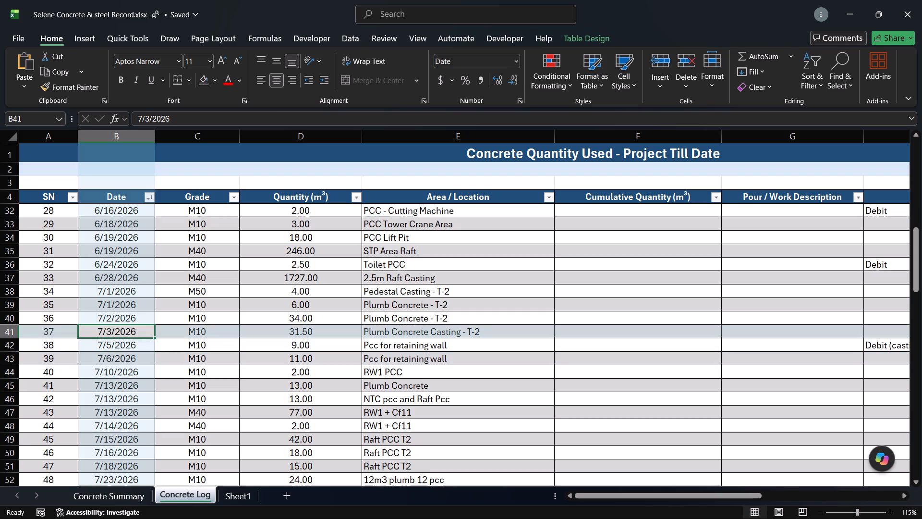
click(126, 342)
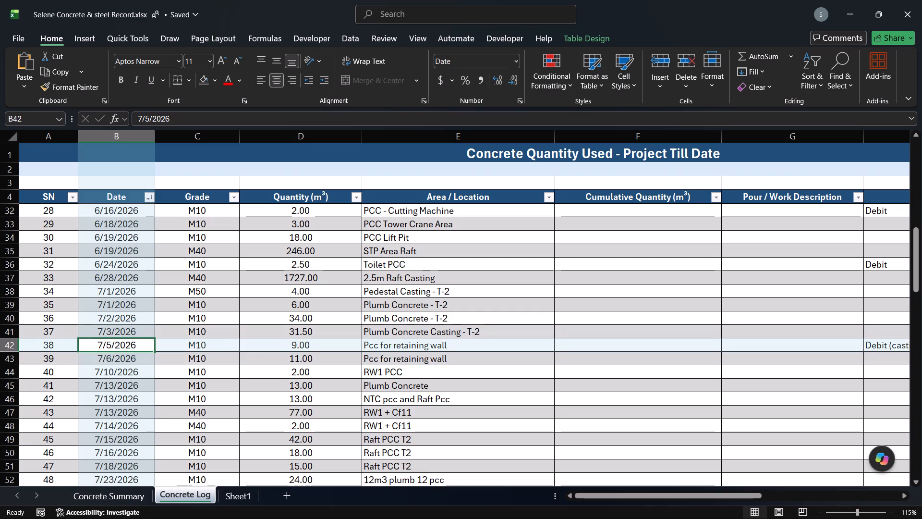
click(123, 357)
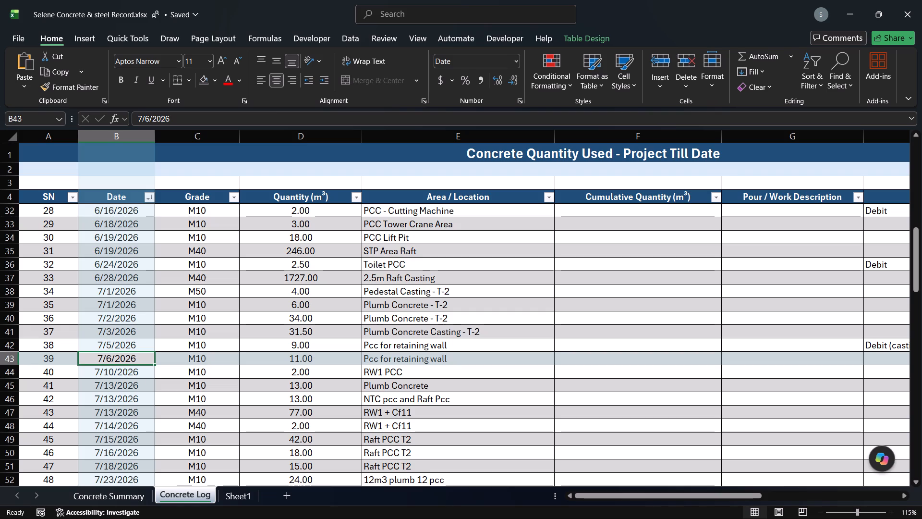
click(119, 376)
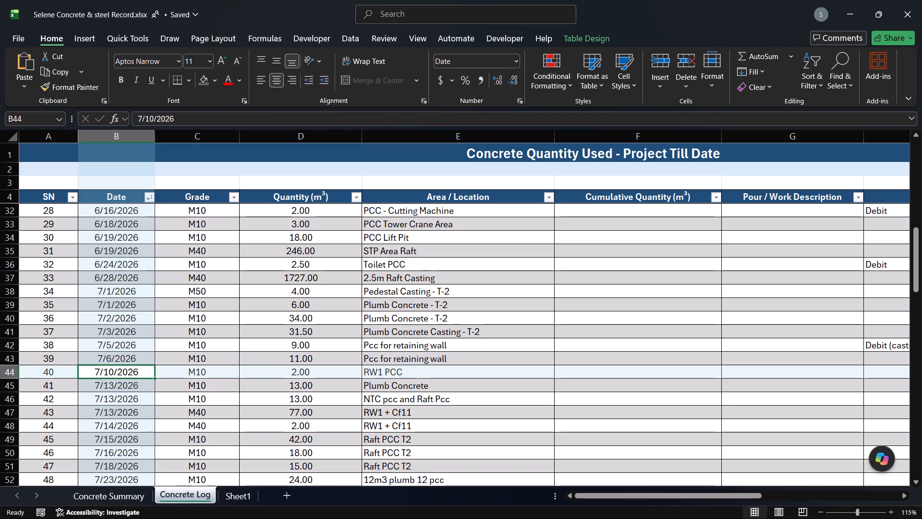
click(129, 388)
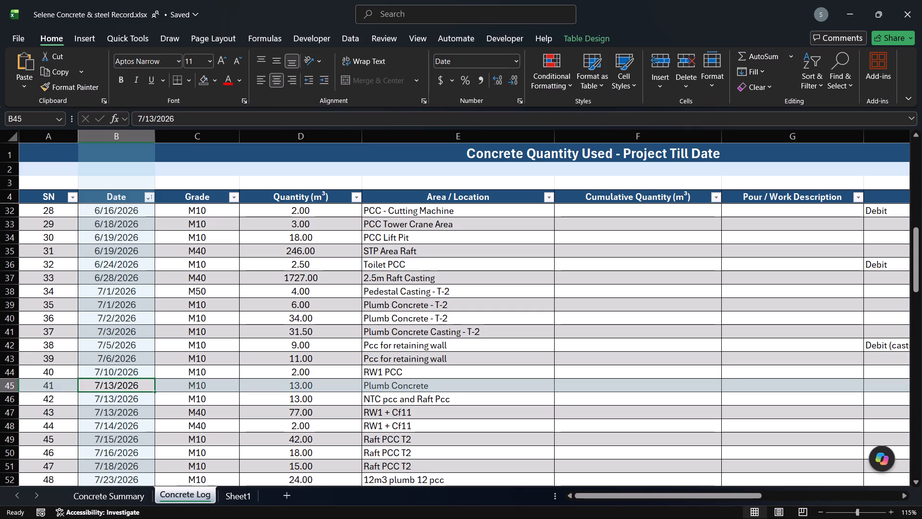
click(125, 401)
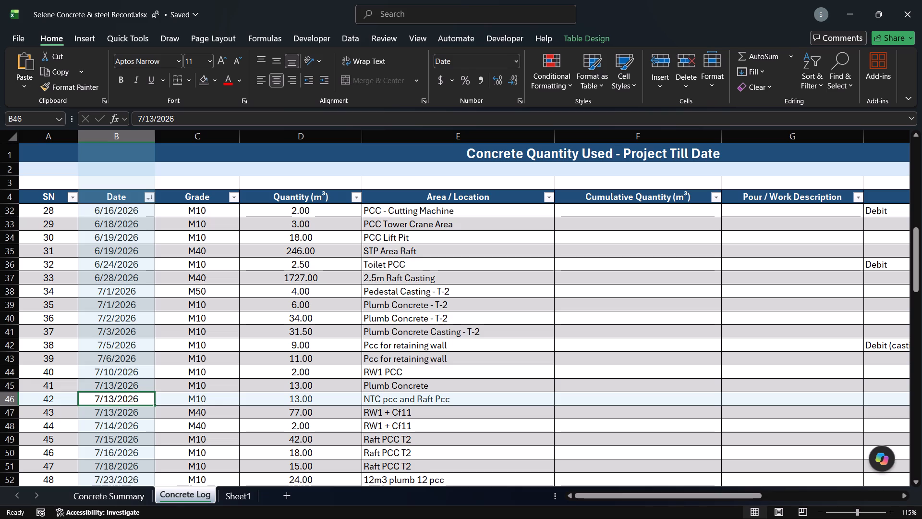
click(127, 385)
click(124, 396)
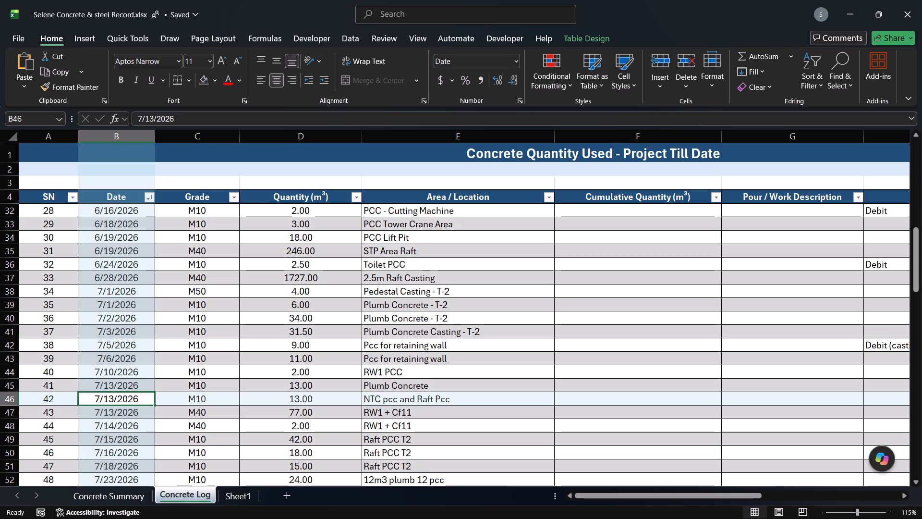
click(120, 412)
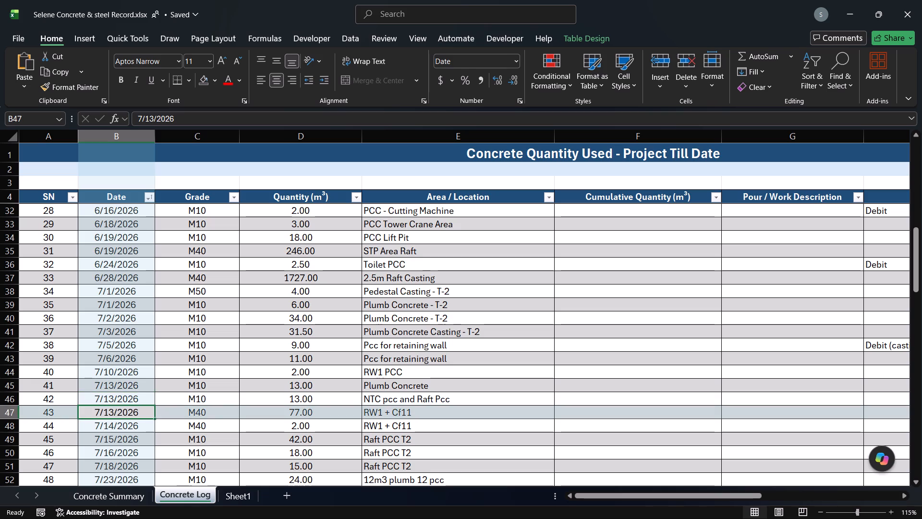
Continue checking the Concrete Log dates in cells B48 to B50, going over these entries twice.
scroll(114, 441, down, 2)
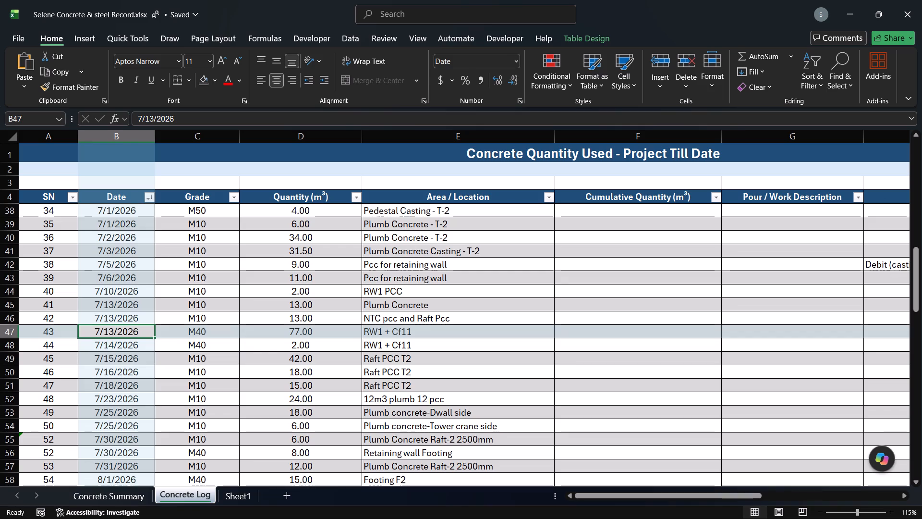
click(134, 351)
click(132, 367)
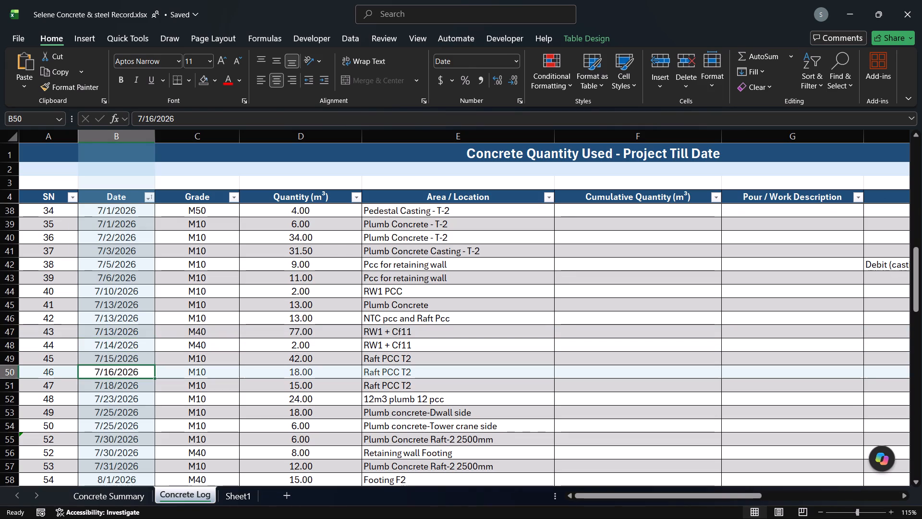
click(135, 351)
click(128, 363)
click(125, 372)
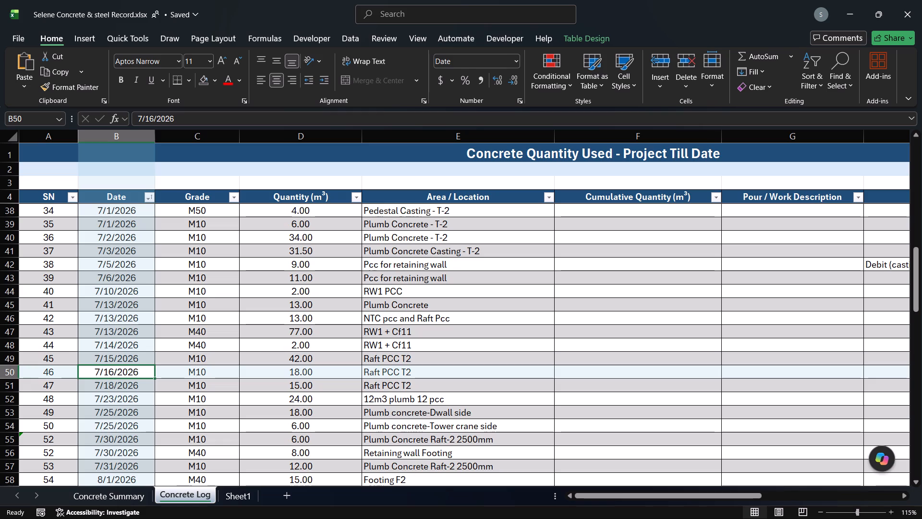
Check the Concrete Log dates entry by entry from cell B51 to B58.
scroll(124, 372, down, 1)
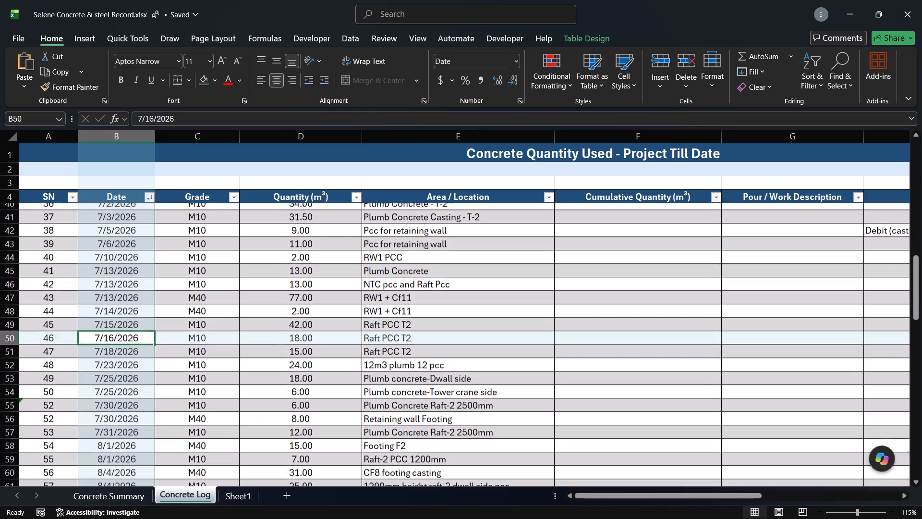
scroll(124, 372, down, 1)
click(142, 308)
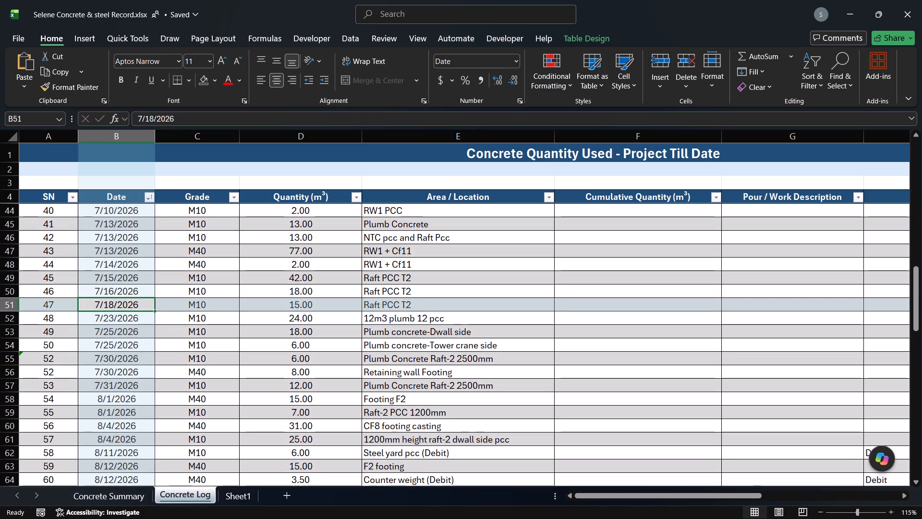
click(136, 323)
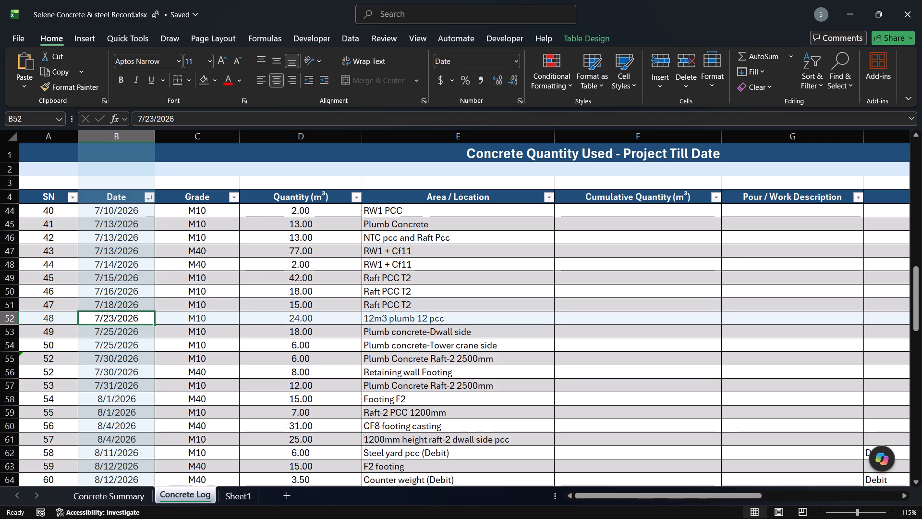
click(130, 335)
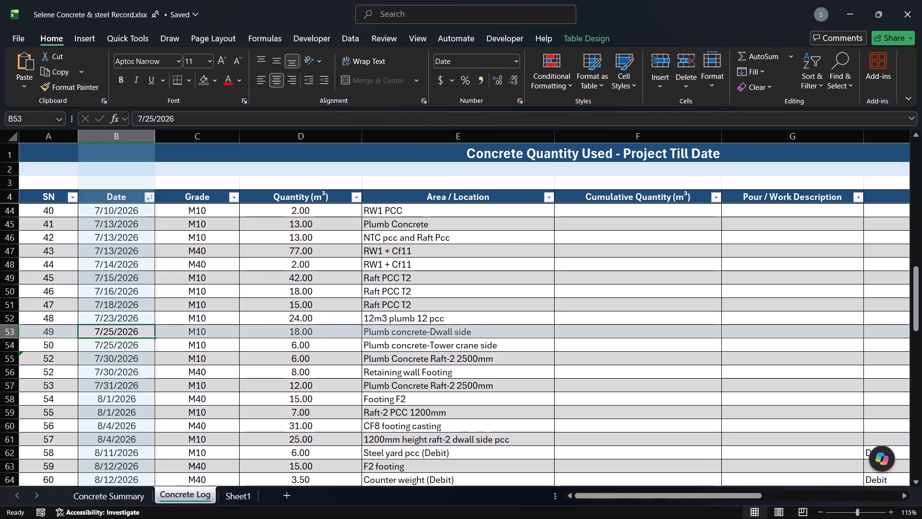
click(131, 346)
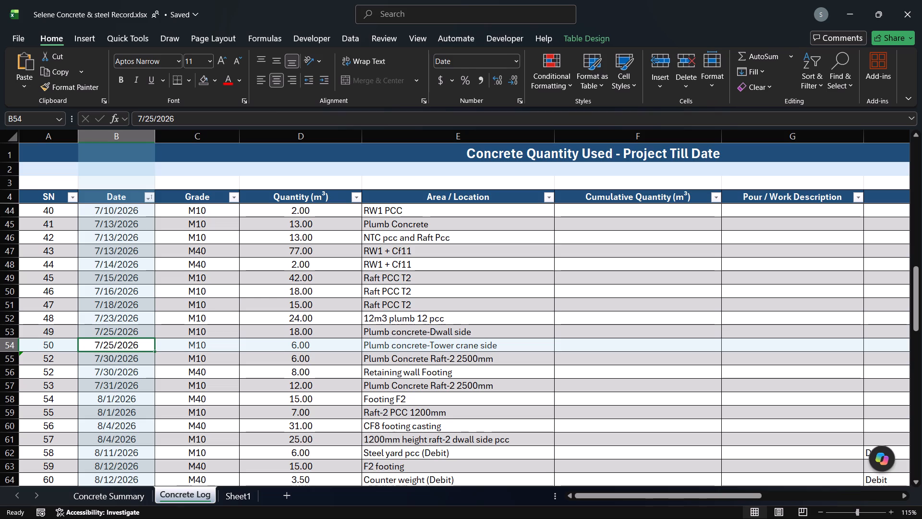
click(129, 359)
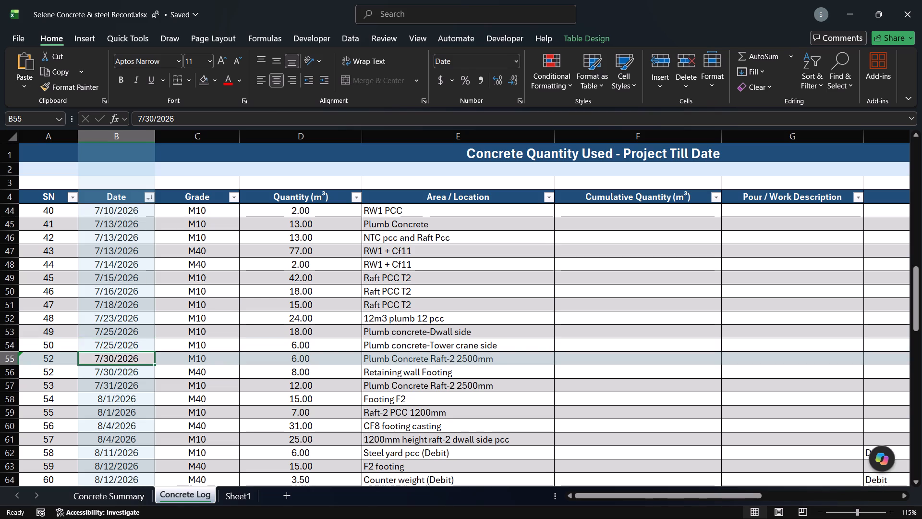
click(124, 373)
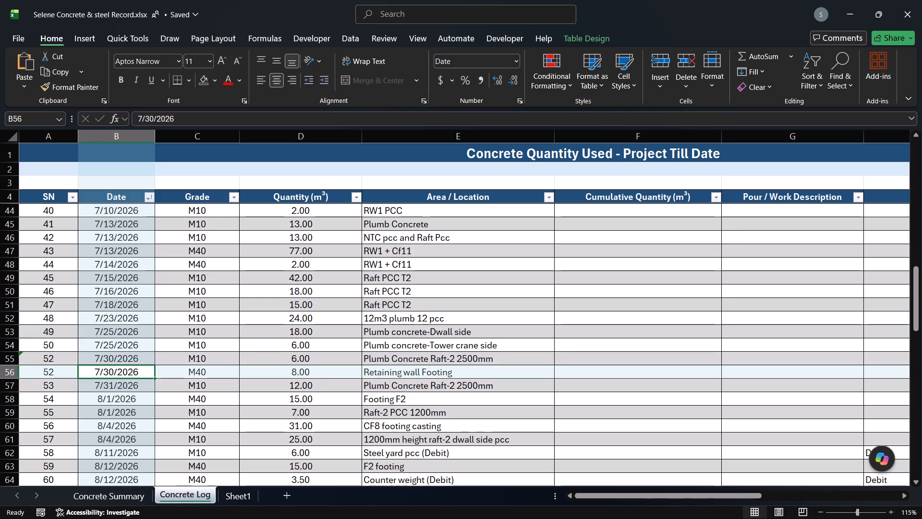
click(125, 388)
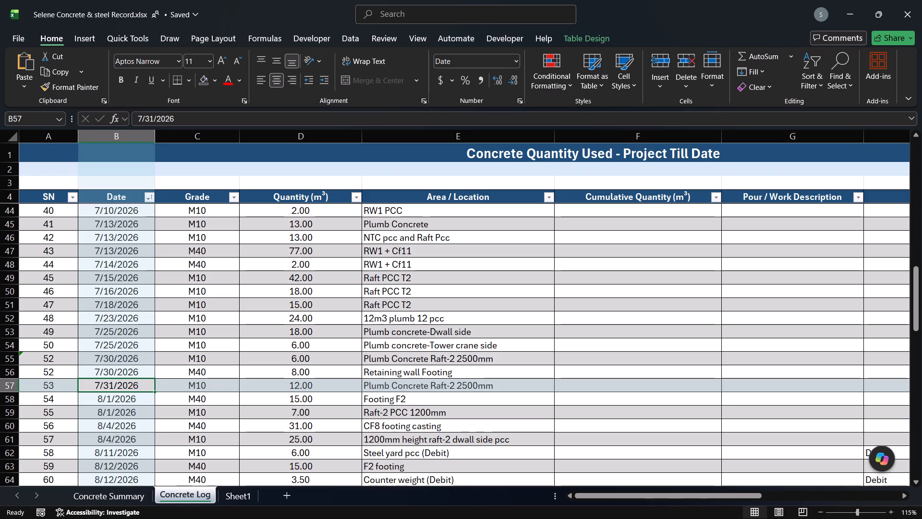
click(123, 399)
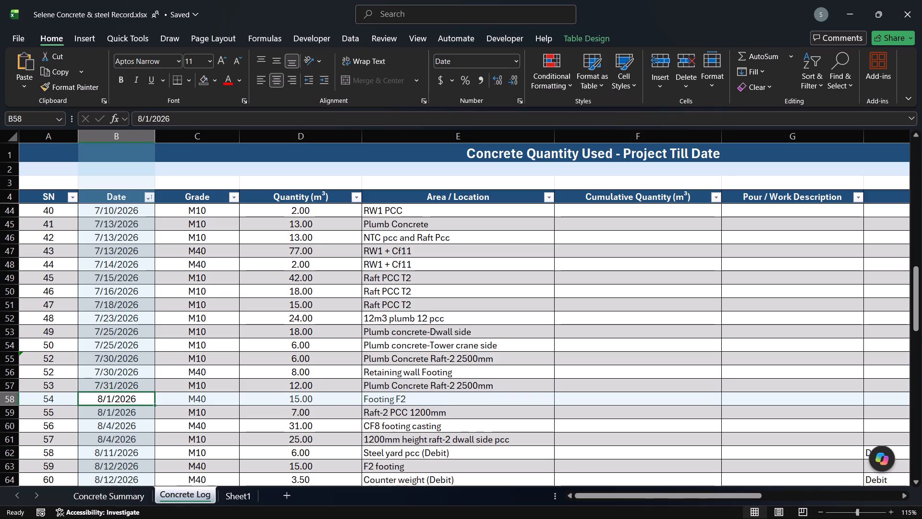
Review the Concrete Log dates around the start of August, from cell B57 to B61, and recheck B58.
scroll(121, 400, down, 4)
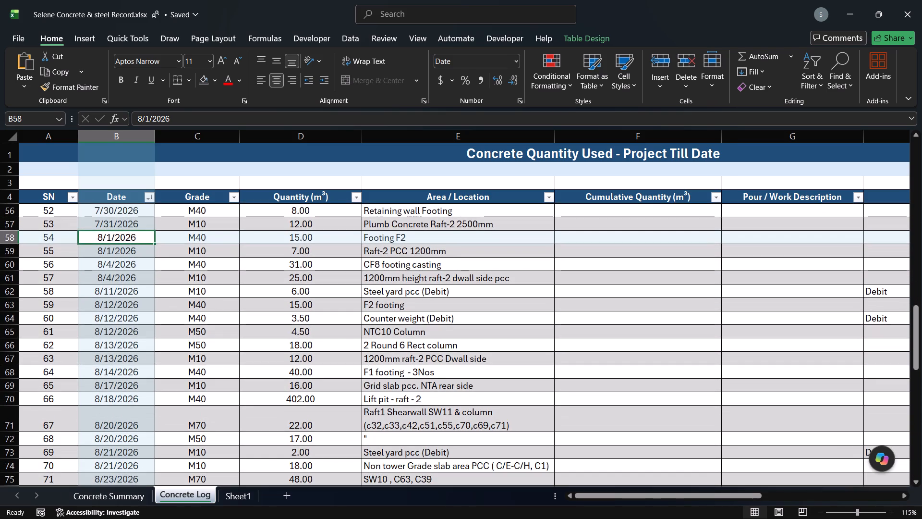
click(135, 227)
click(129, 240)
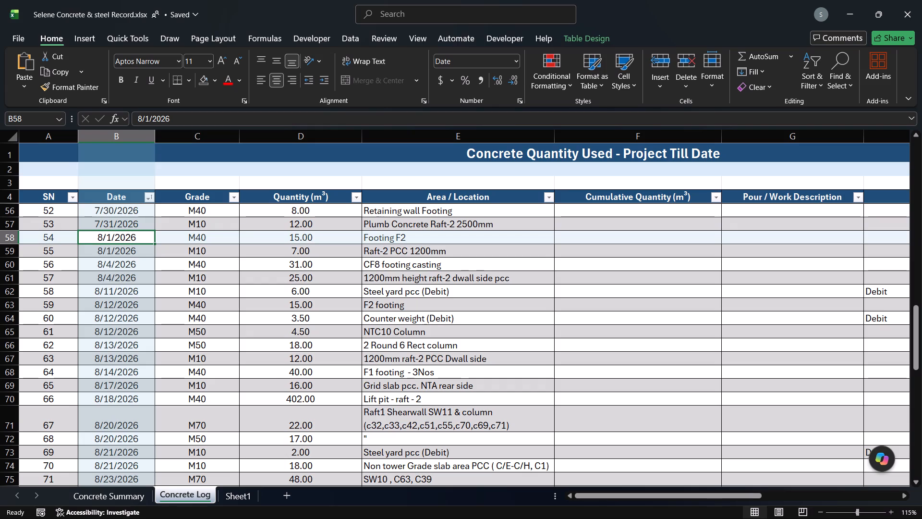
click(128, 251)
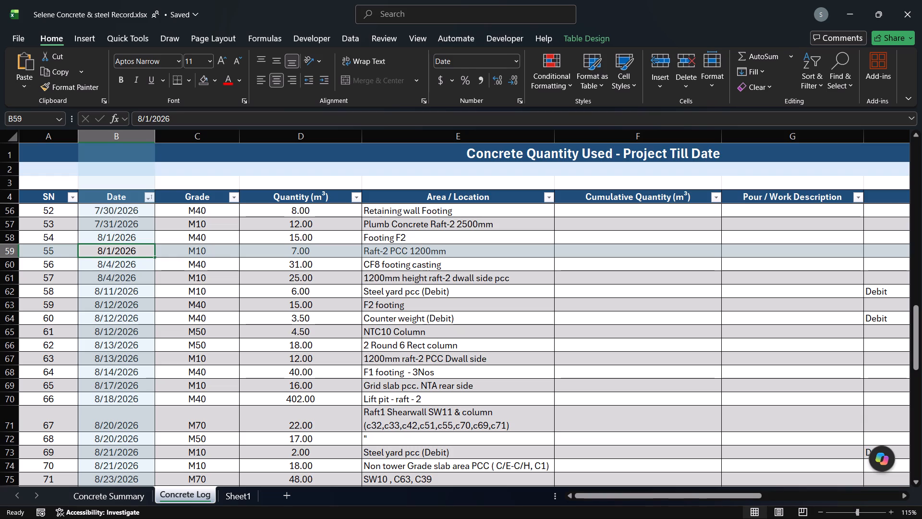
click(126, 279)
click(141, 236)
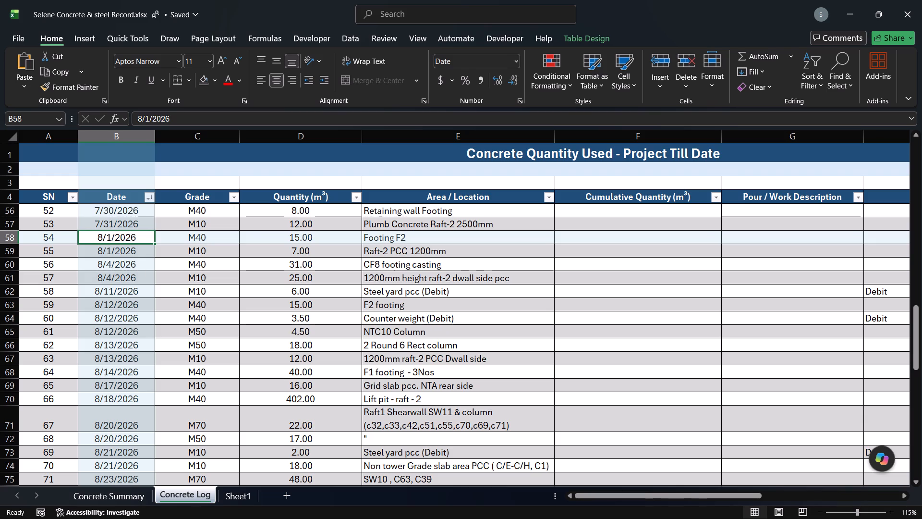
Check the Concrete Log dates in cells B62 to B65, rechecking B63, and examine the quantities in D62 and D63.
click(133, 294)
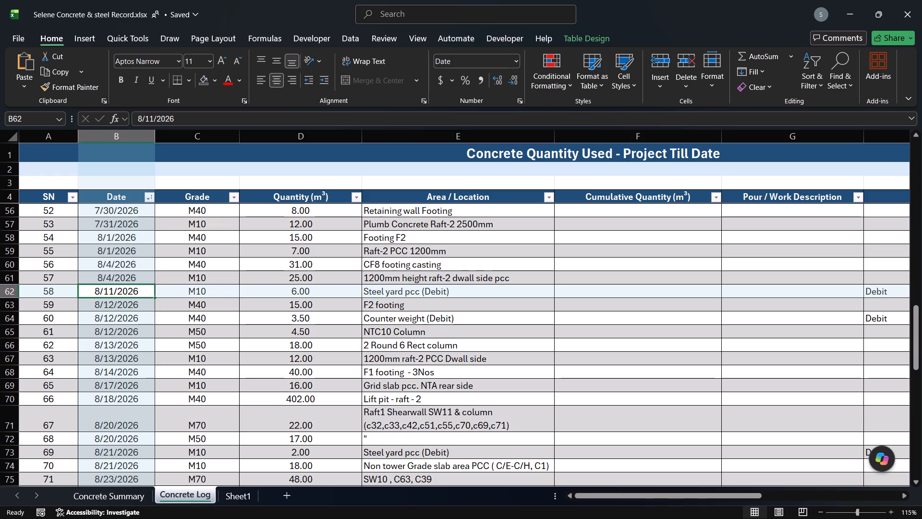
click(129, 310)
click(127, 315)
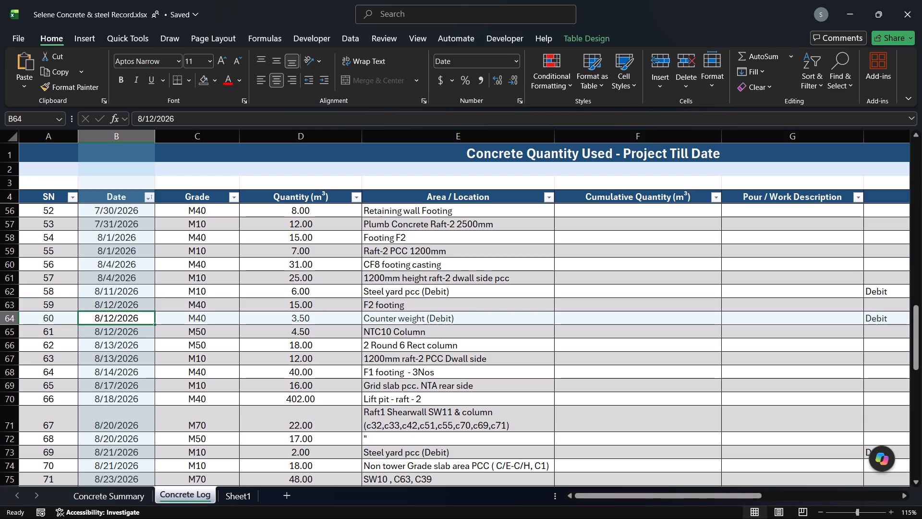
click(130, 297)
click(126, 304)
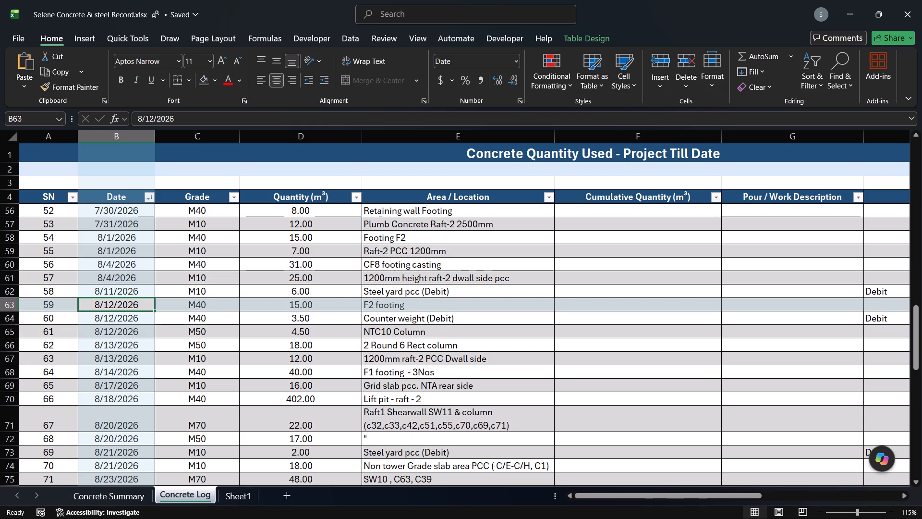
click(123, 314)
click(121, 334)
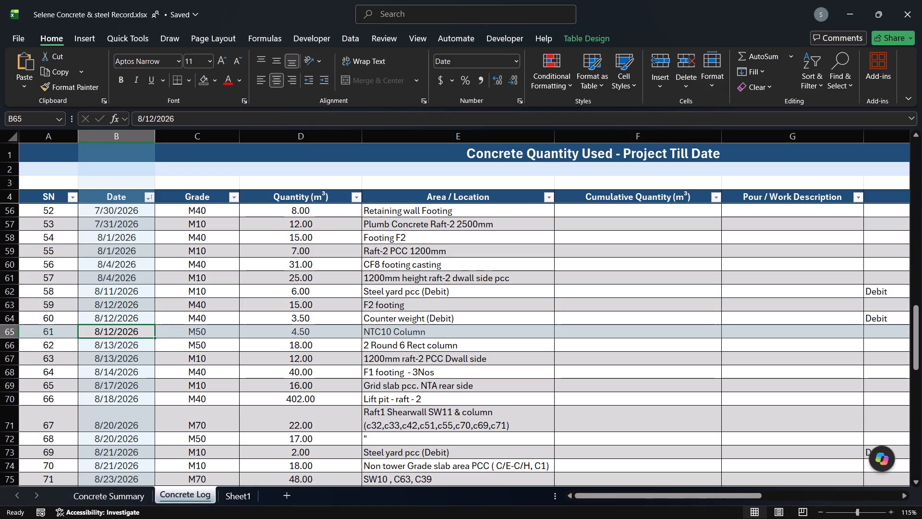
click(126, 303)
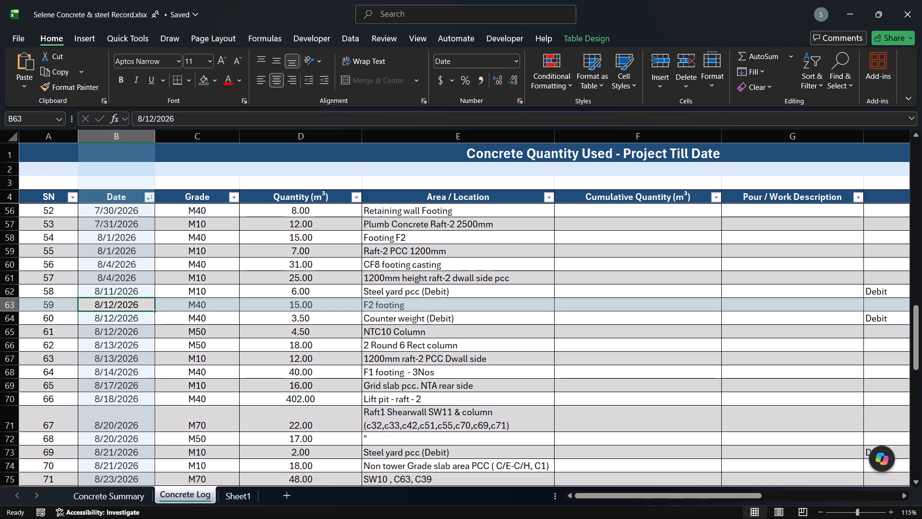
click(287, 297)
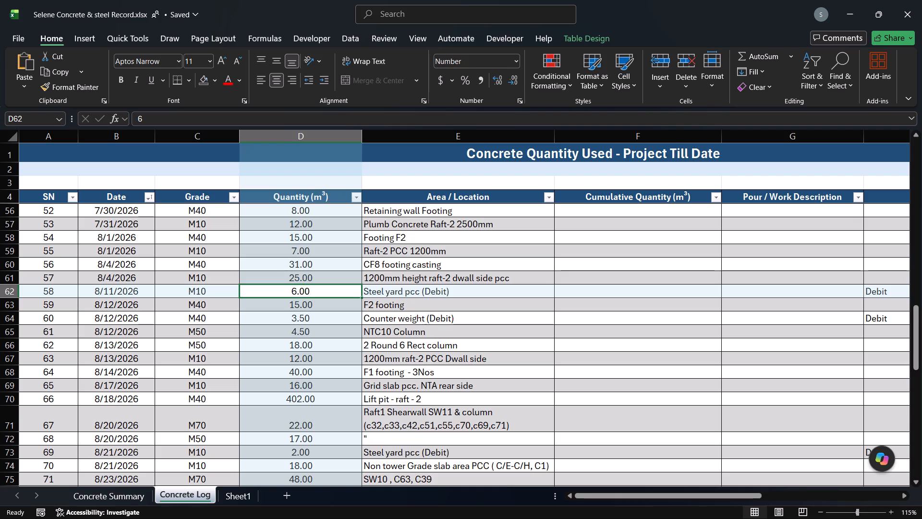
click(313, 305)
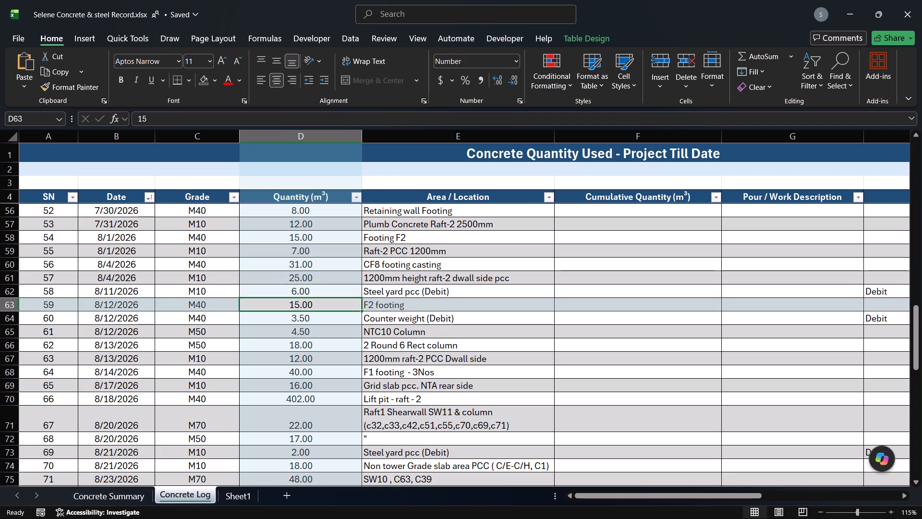
Check the Concrete Log quantities in D63 and D64, going over both again, and the grades in C65 and C66.
click(292, 322)
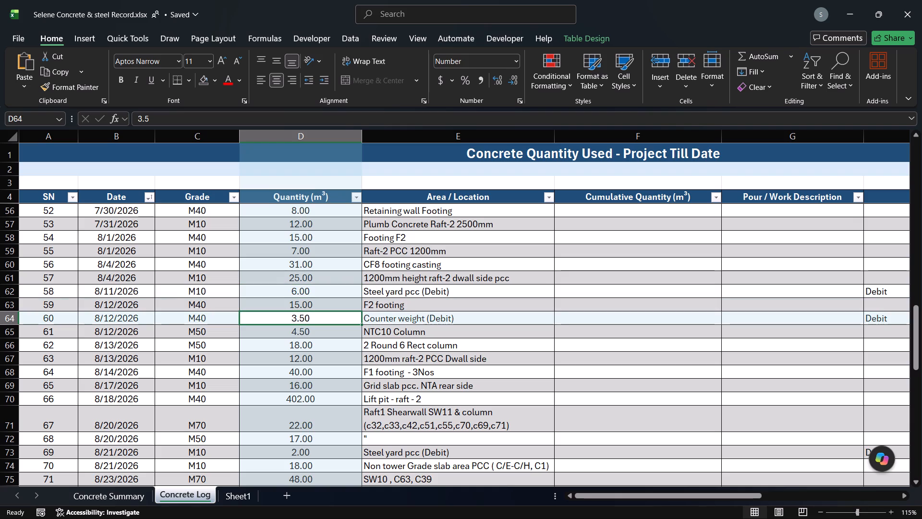
click(346, 303)
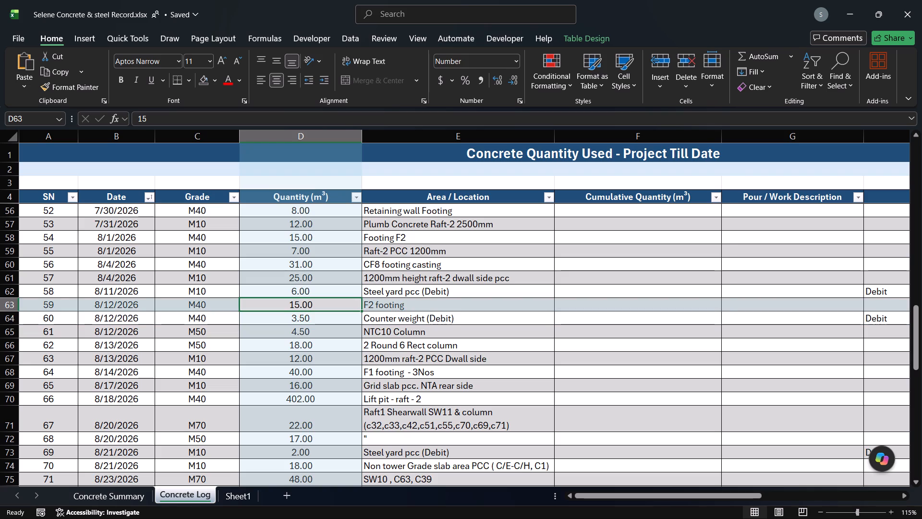
click(339, 314)
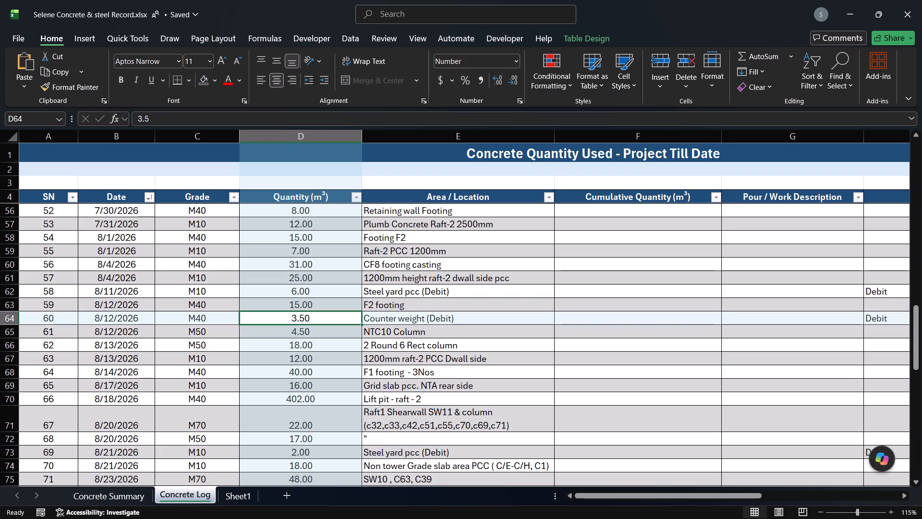
click(201, 330)
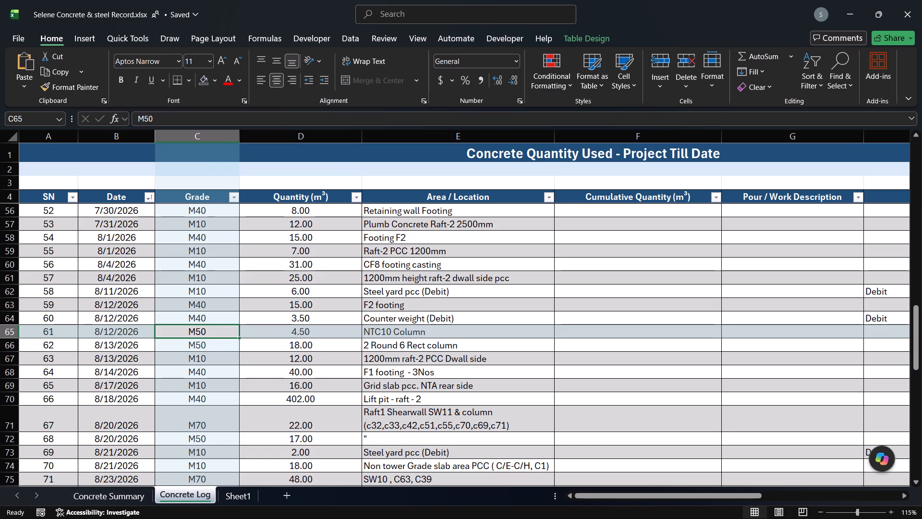
click(190, 345)
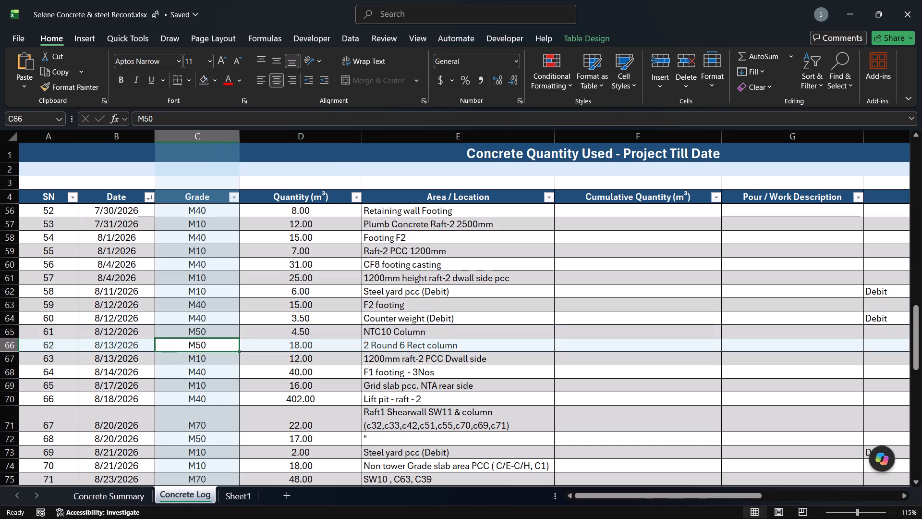
click(198, 329)
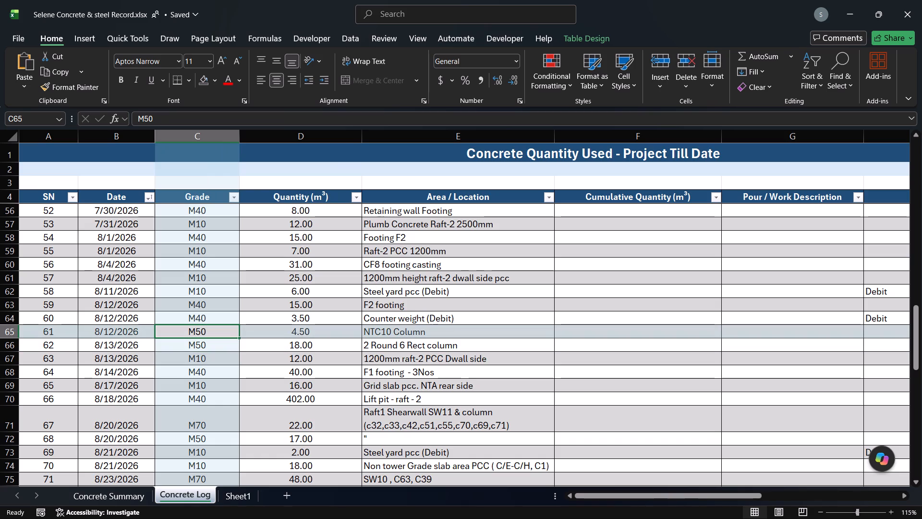
Highlight the NTC10 Column quantity in cell D65 with the standard dark red fill.
click(272, 334)
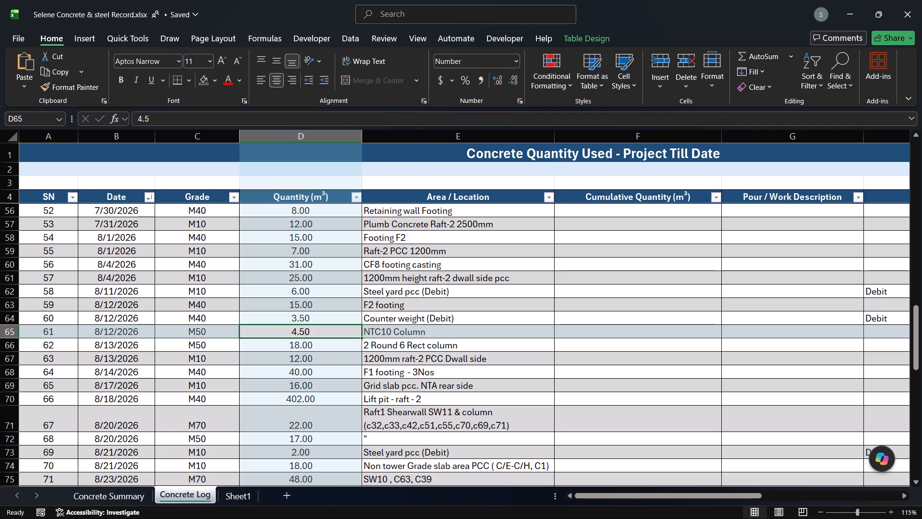
click(212, 78)
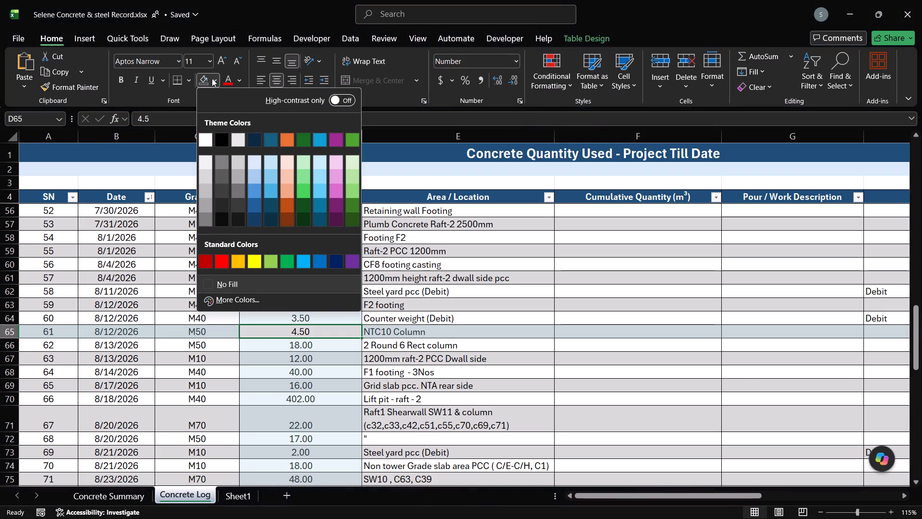
click(203, 260)
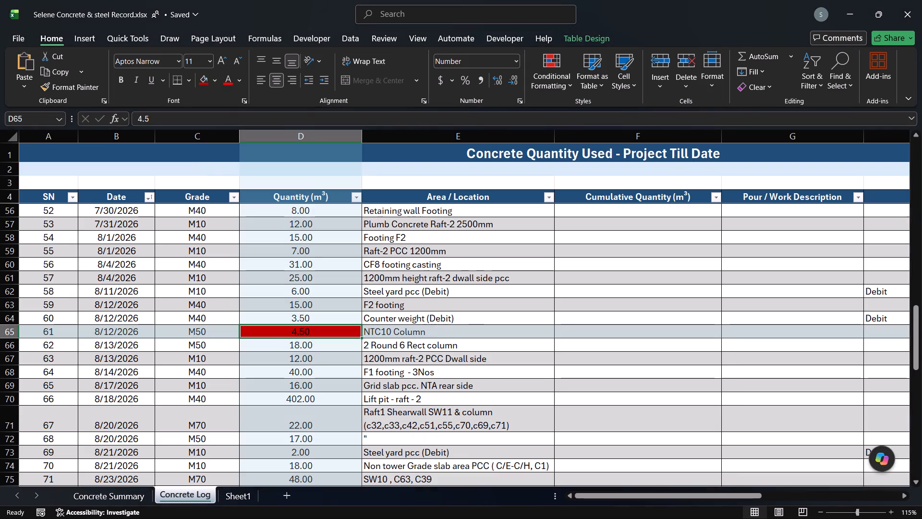
Check the quantity and grade of the 2 Round 6 Rect column entry in row 66.
scroll(280, 328, down, 1)
click(290, 300)
scroll(280, 320, down, 1)
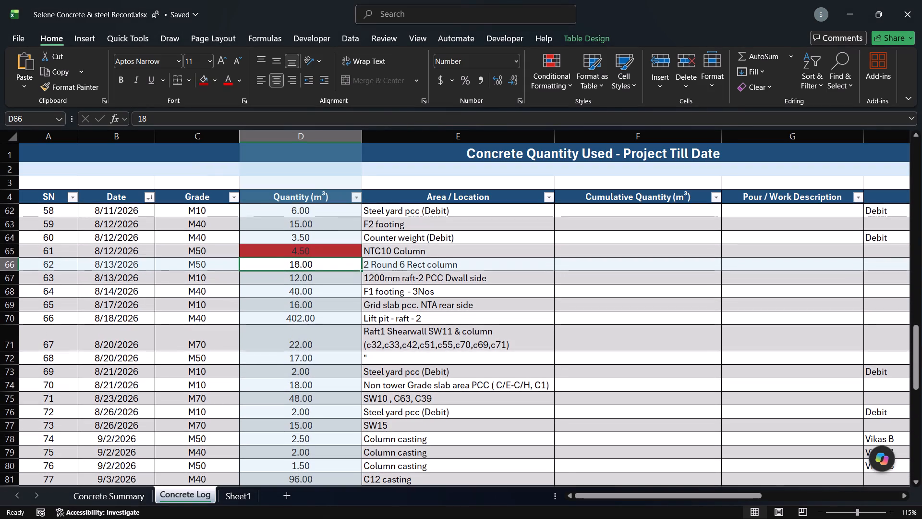
click(279, 335)
click(195, 270)
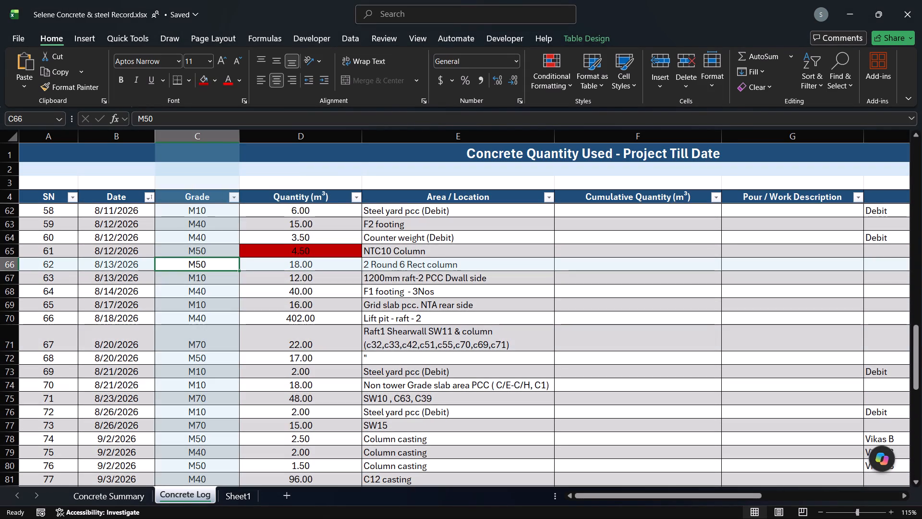
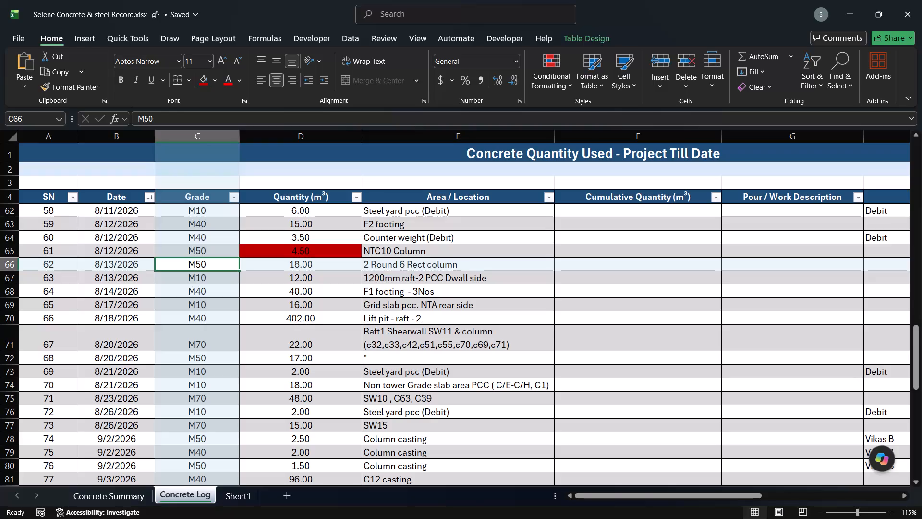
Check the Concrete Log quantities in D66 and D67 and the grade in C66, and compare the dates in B66 and B67.
click(287, 263)
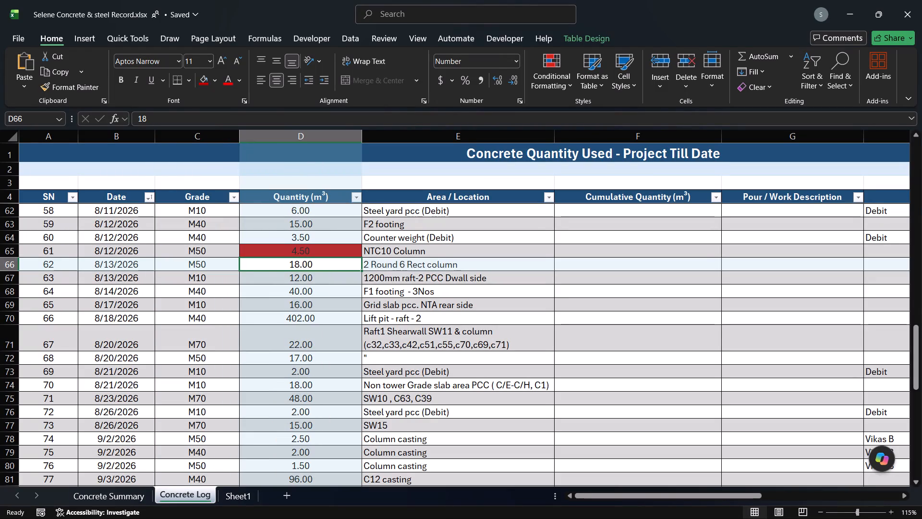
click(294, 279)
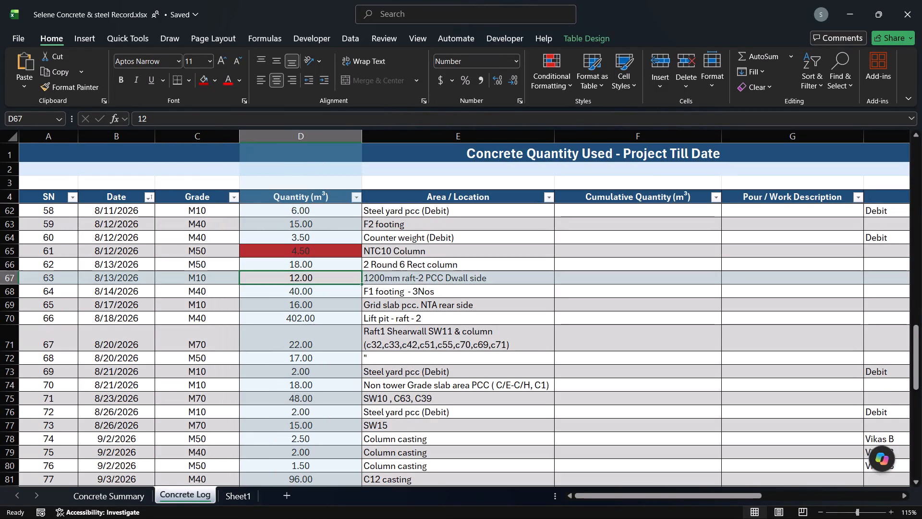
scroll(294, 279, down, 1)
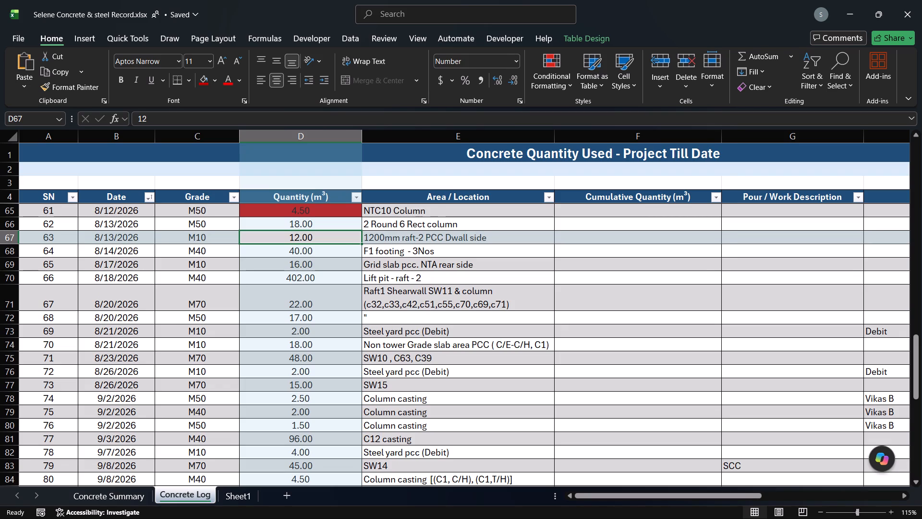
click(304, 225)
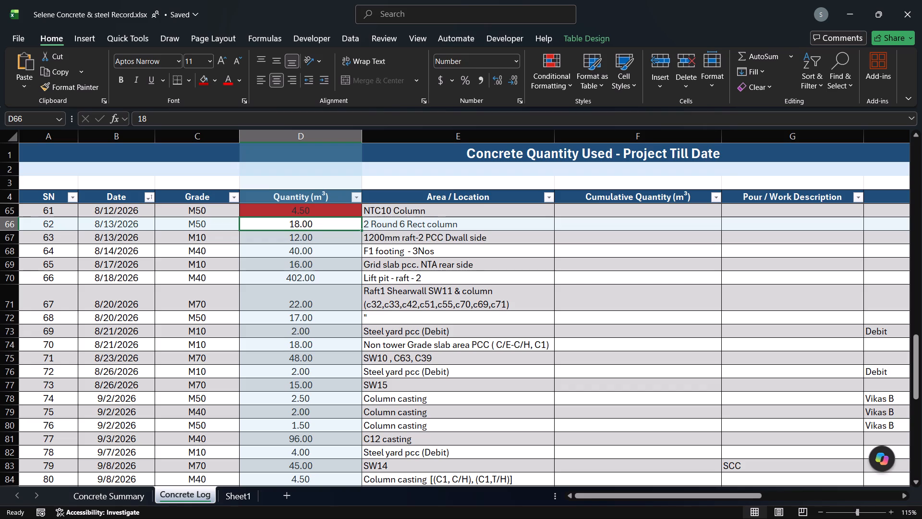
click(201, 223)
click(143, 225)
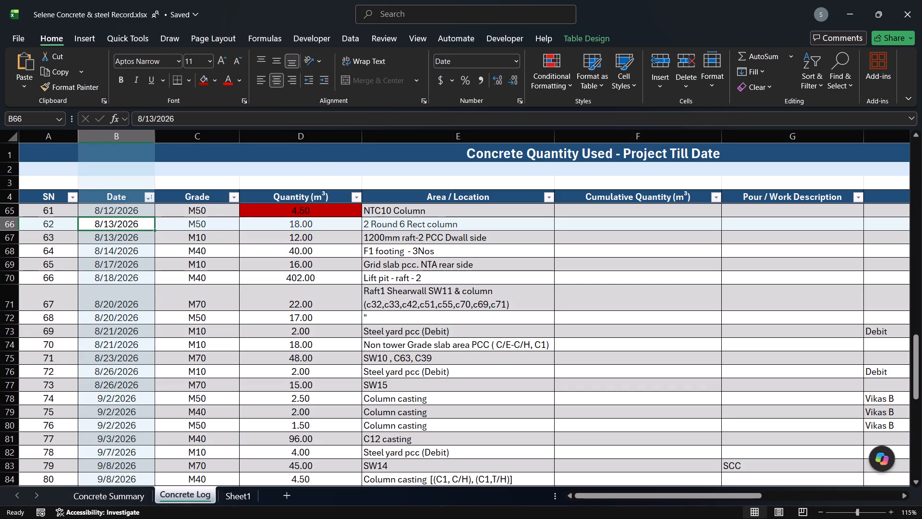
click(135, 237)
click(130, 225)
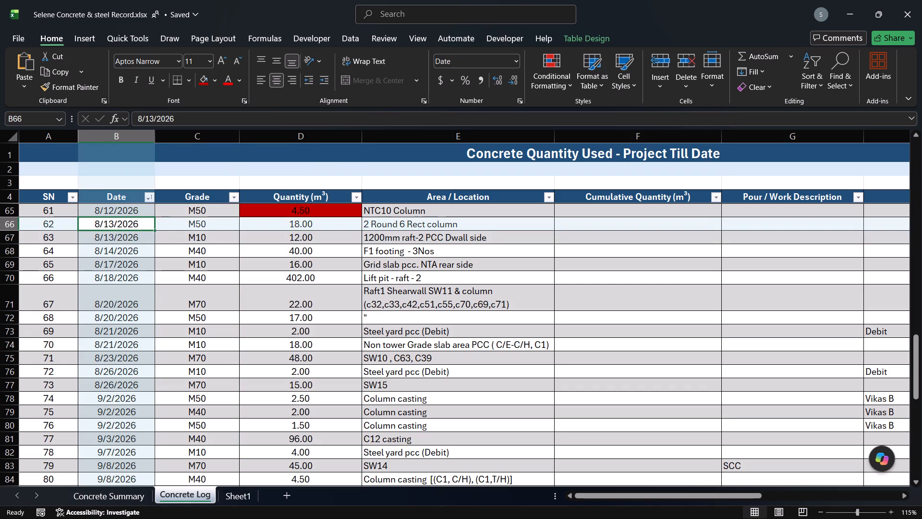
click(124, 237)
click(127, 226)
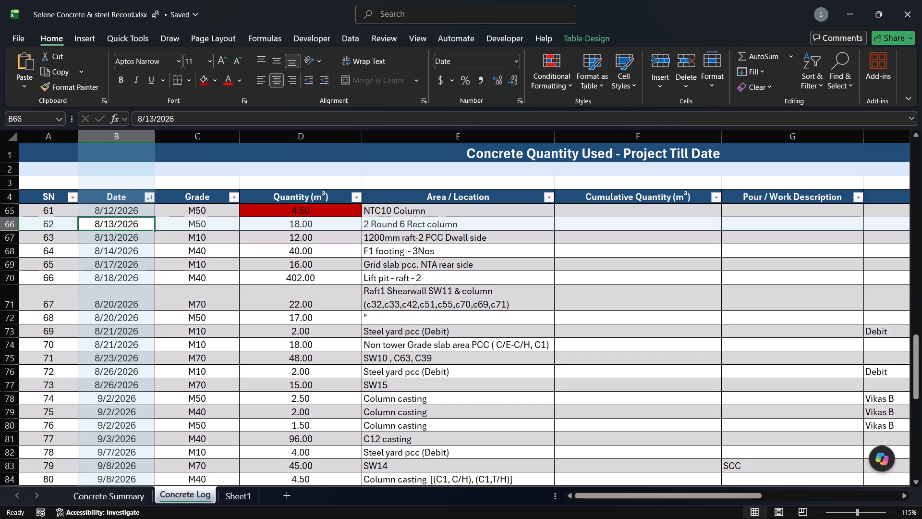
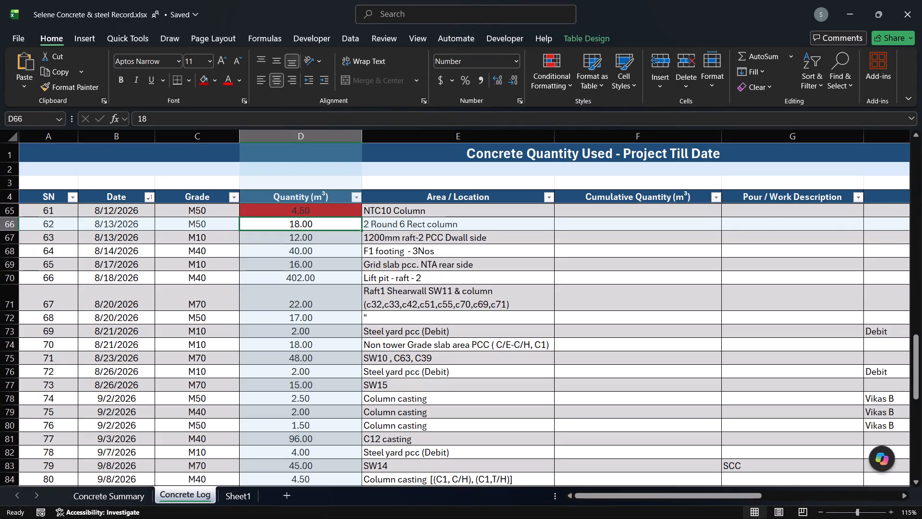
Check the Concrete Log quantities for the 1200mm raft-2 PCC Dwall side and F1 footing entries in D67 and D68.
click(310, 241)
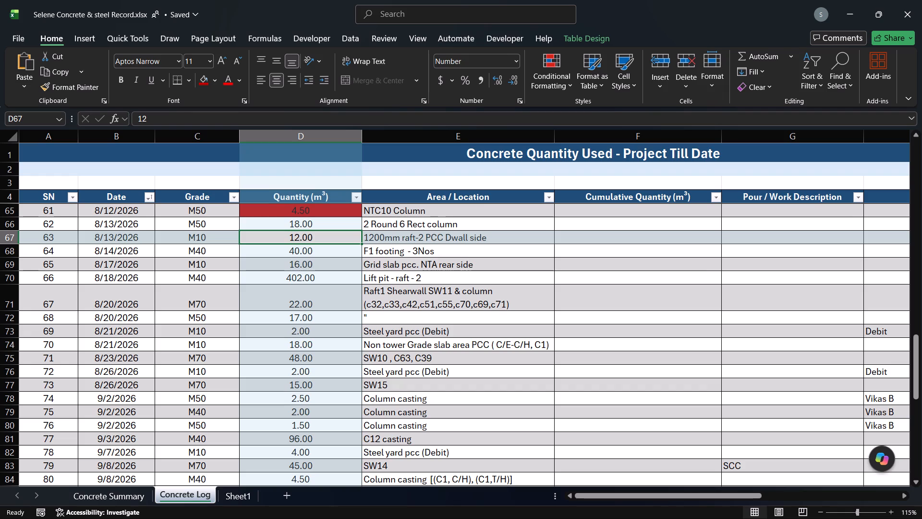
click(310, 249)
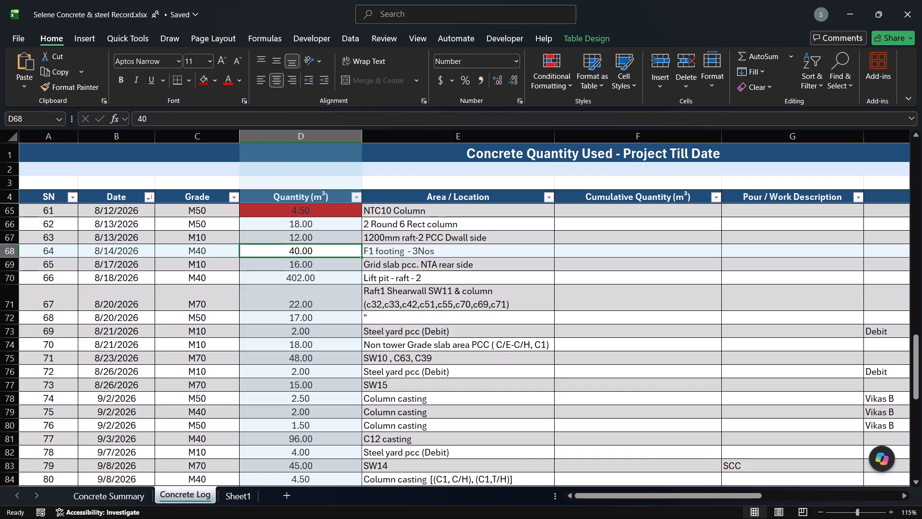
Insert a blank row in the Concrete Log directly above the 8/13/2026 M10 entry for 1200mm raft-2 PCC Dwall side.
click(111, 239)
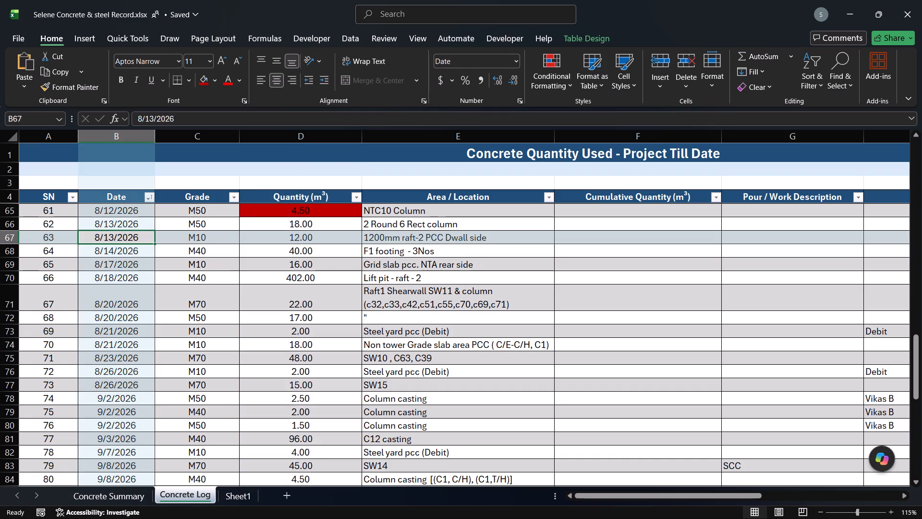
click(40, 236)
click(12, 239)
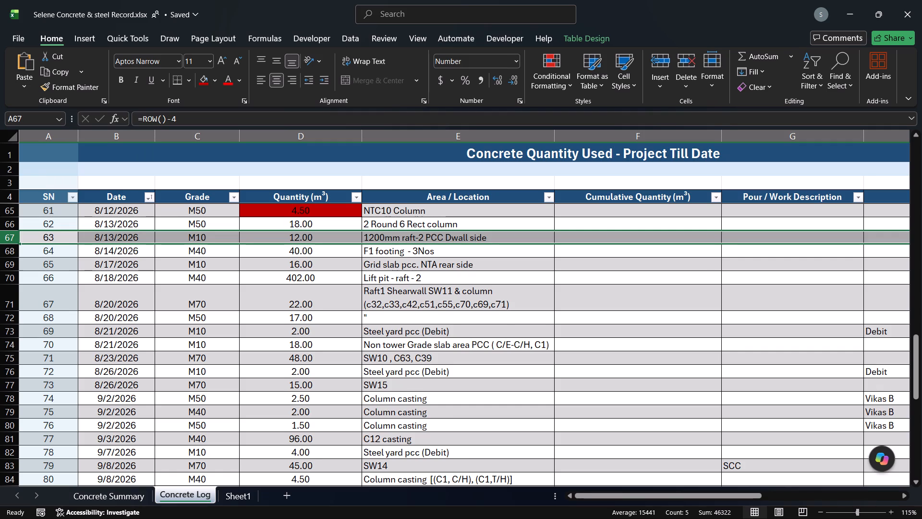
scroll(209, 312, down, 2)
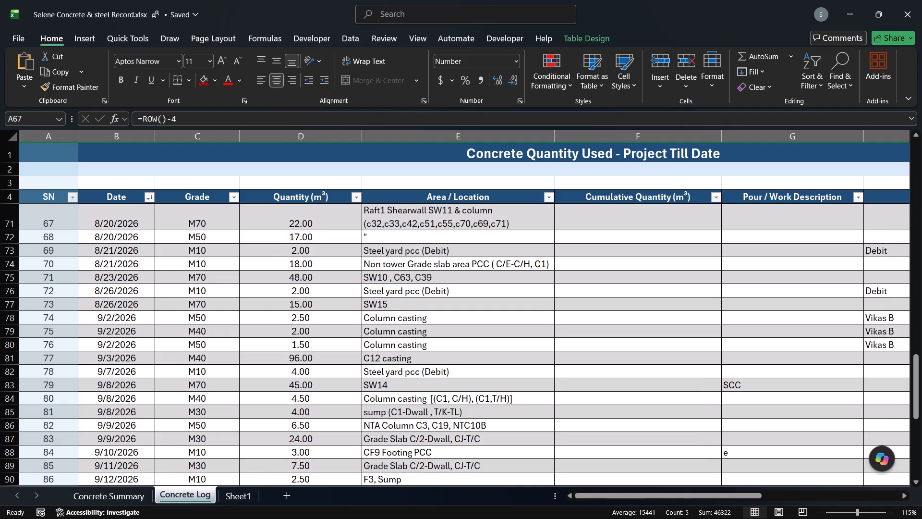
scroll(209, 312, down, 2)
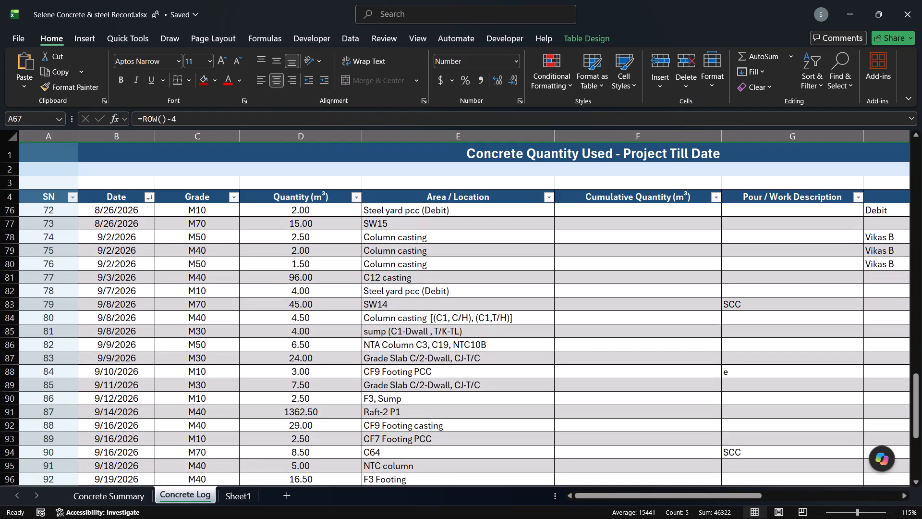
scroll(209, 312, down, 3)
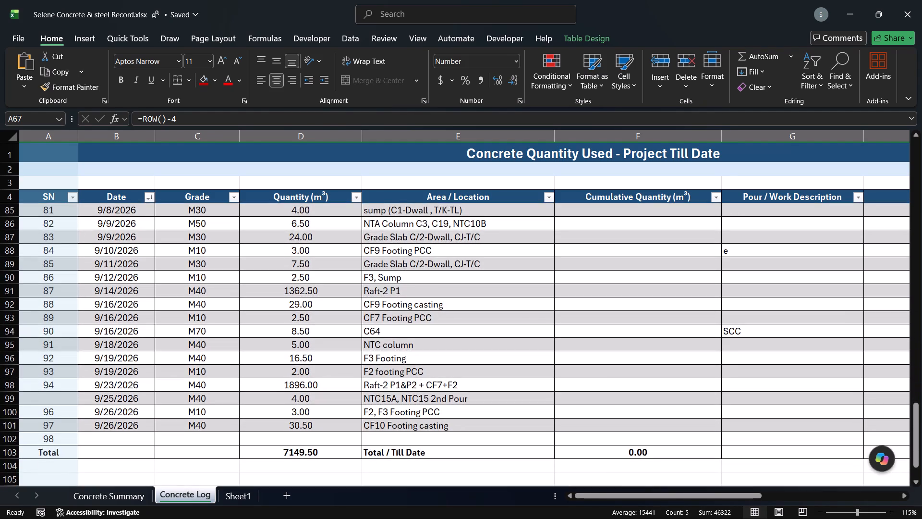
scroll(209, 312, up, 9)
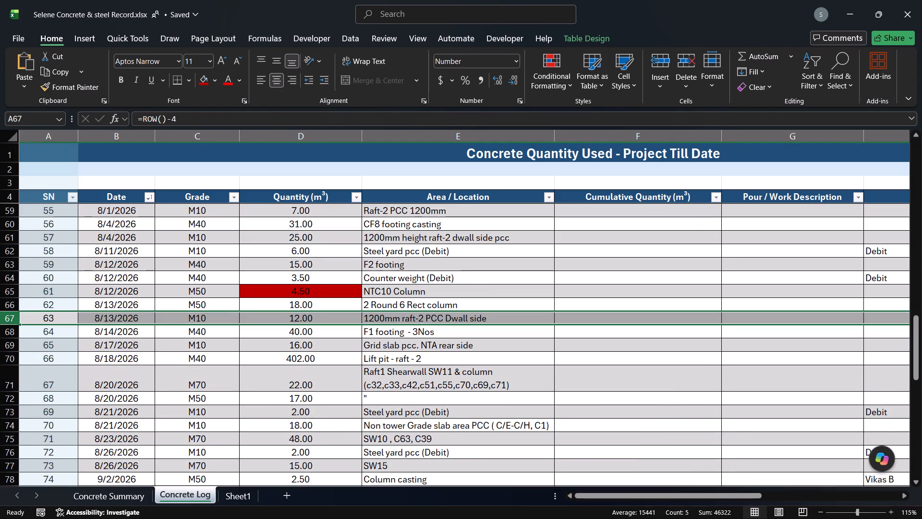
key(ctrl+shift+equal)
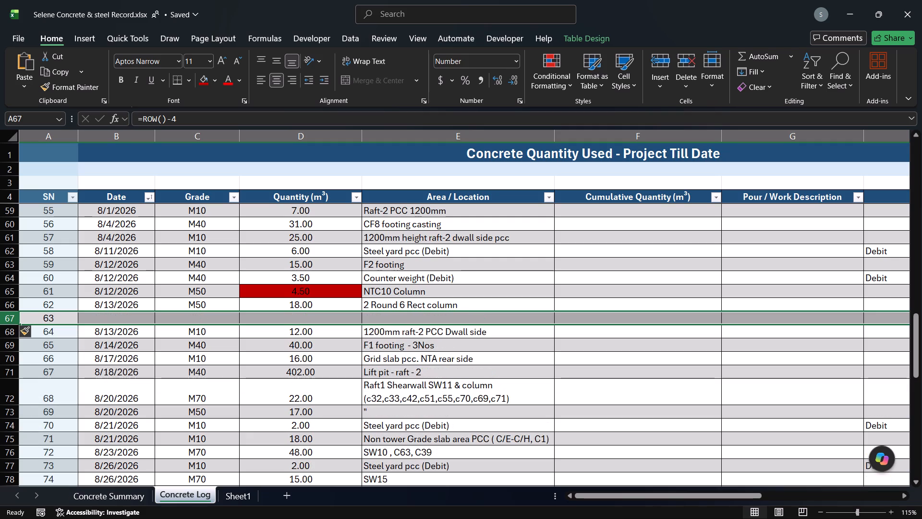
Fill the new row 67 with the date 8/13/2026 copied from the row above, grade M40 and quantity 2.5.
click(123, 320)
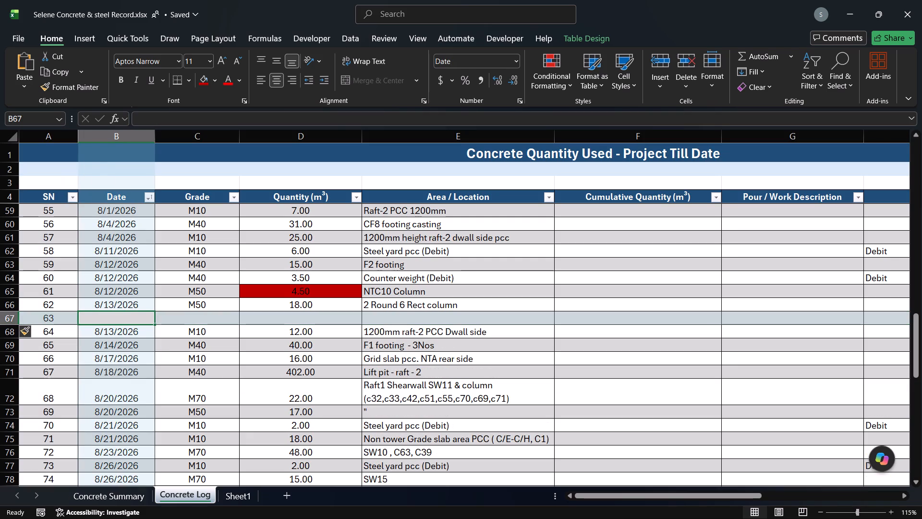
key(ctrl+d)
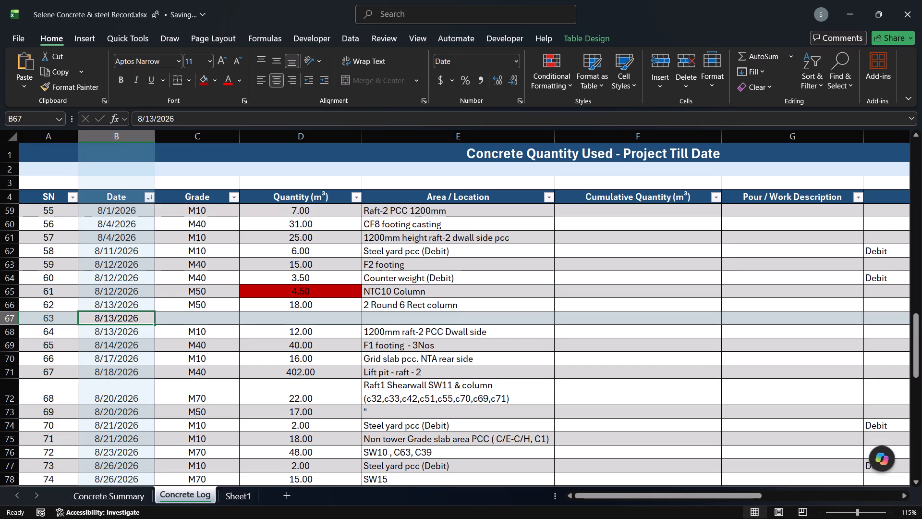
key(Tab)
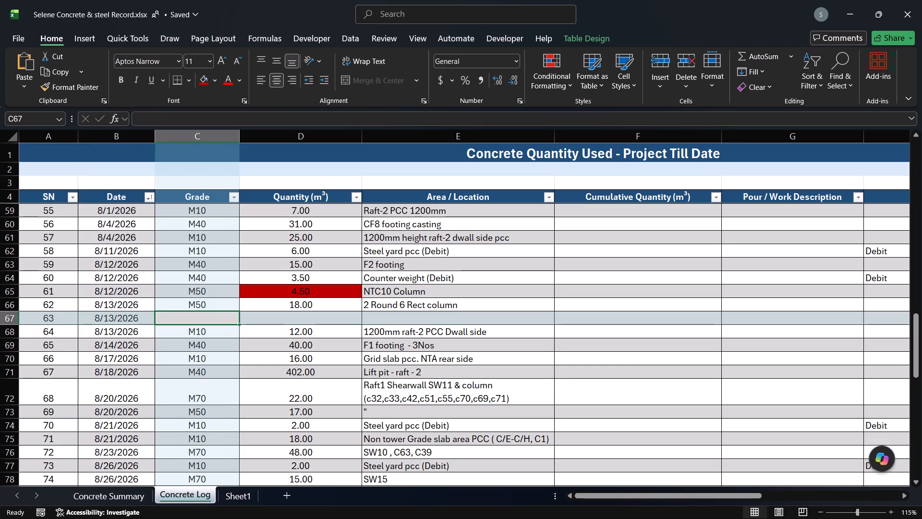
key(shift+m)
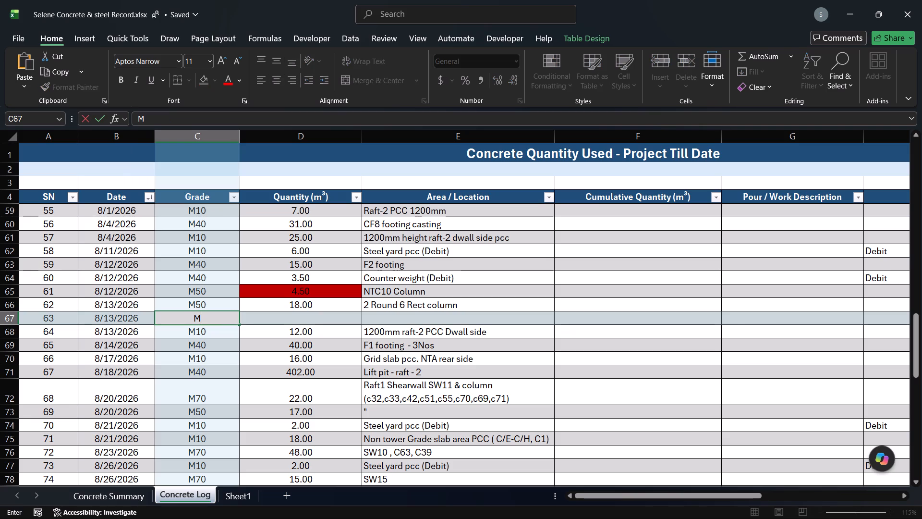
text(40)
key(Tab)
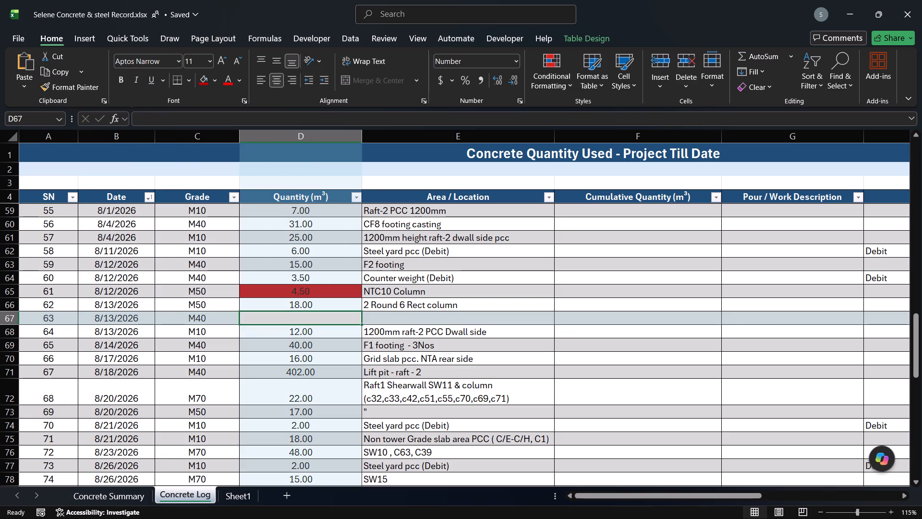
key(2)
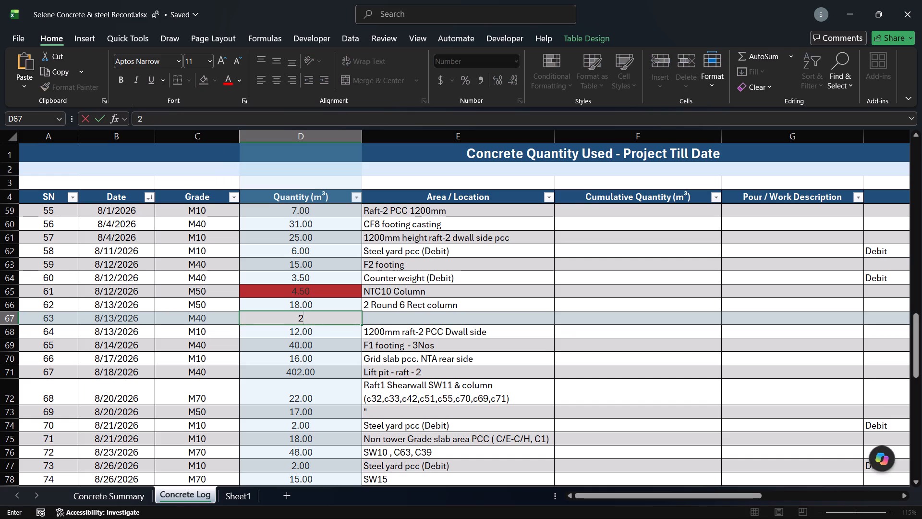
key(period)
key(5)
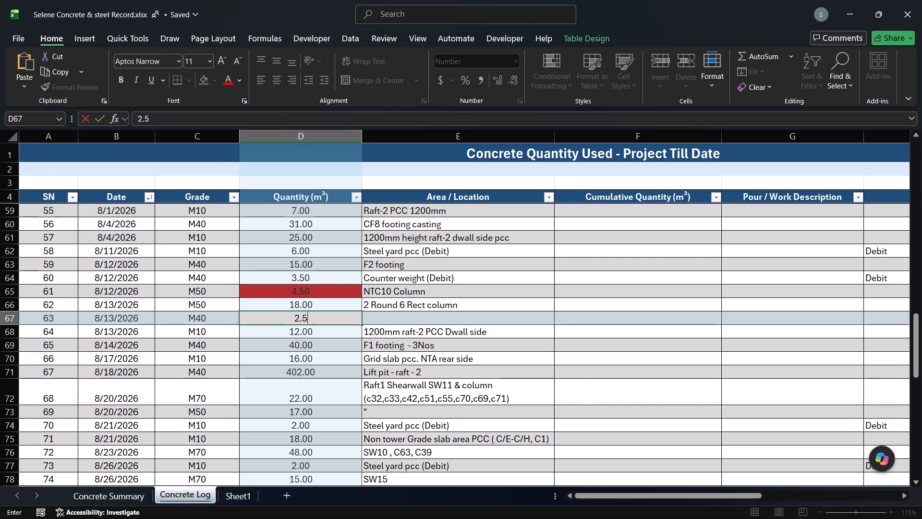
key(Tab)
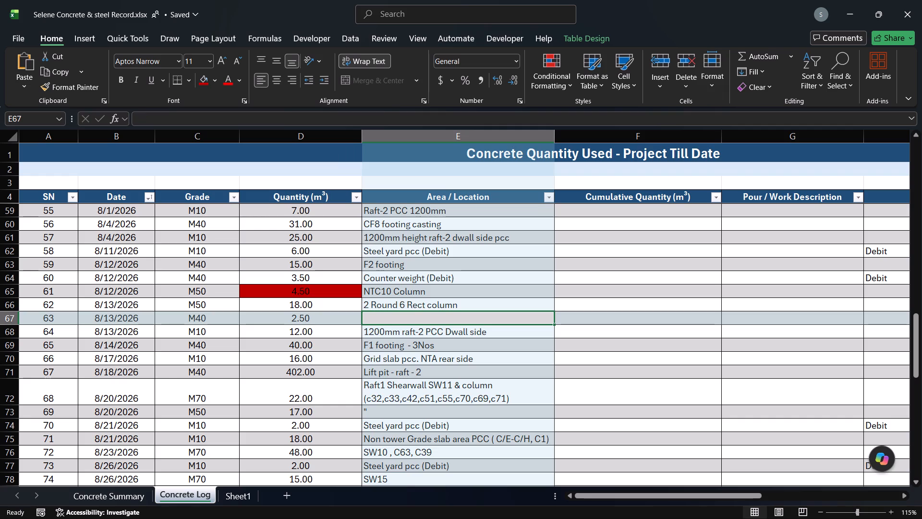
Check the entries in rows 68 and 69, and flag the F1 footing quantity in D69 with red fill.
click(301, 334)
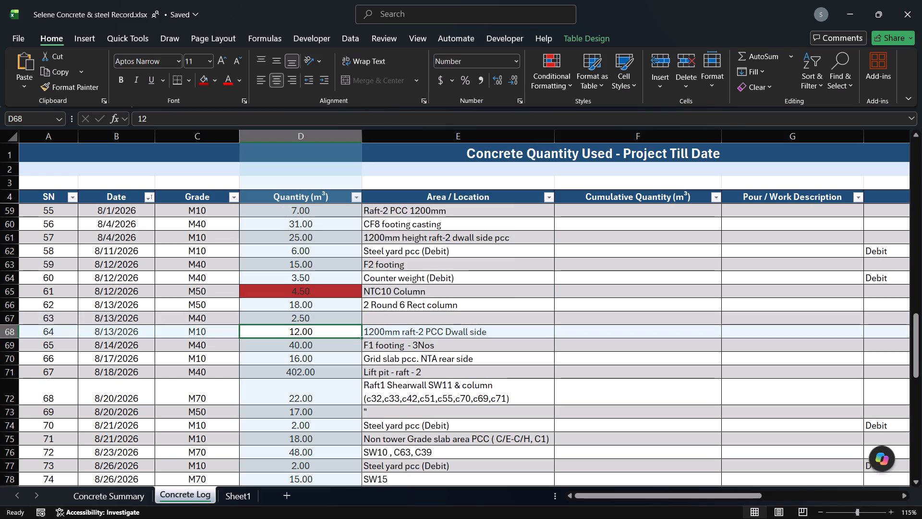
click(309, 346)
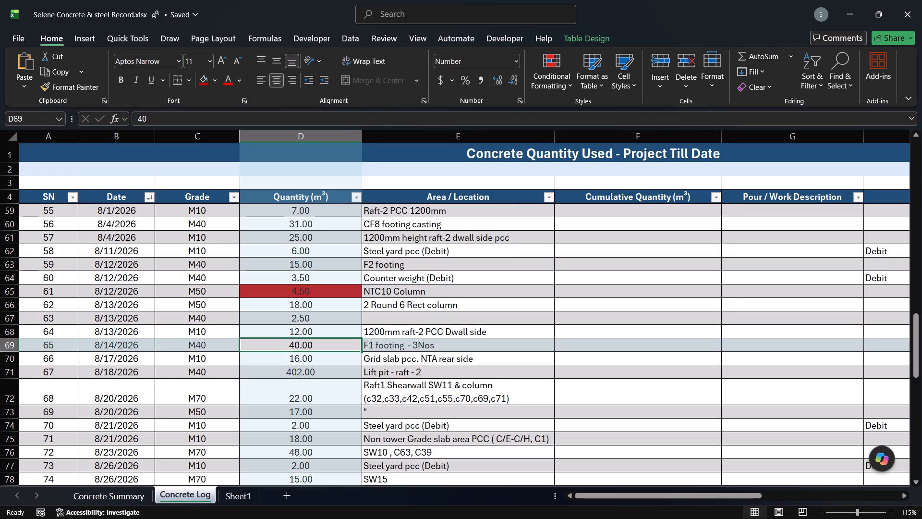
click(147, 346)
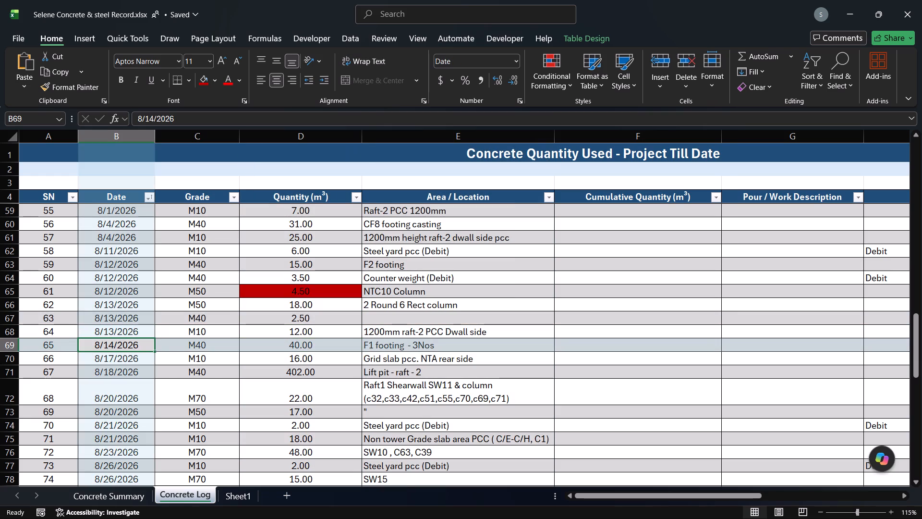
click(208, 347)
click(274, 344)
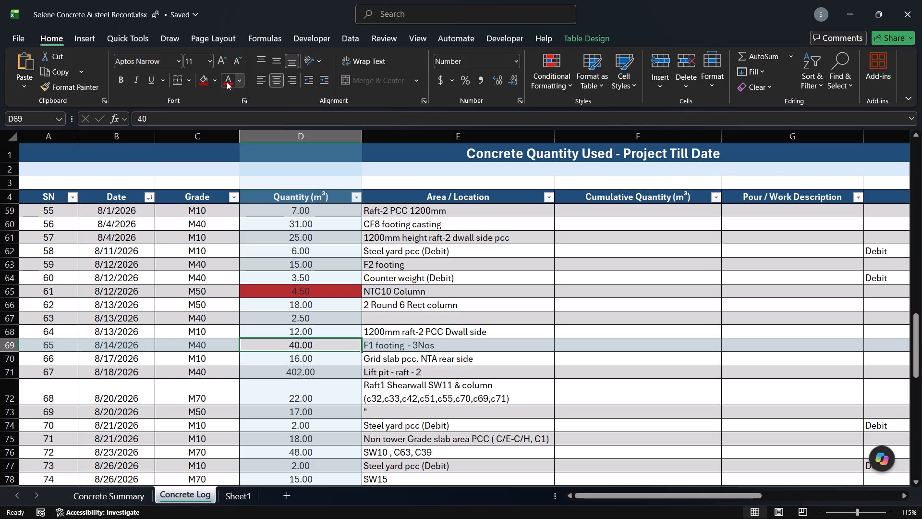
click(202, 83)
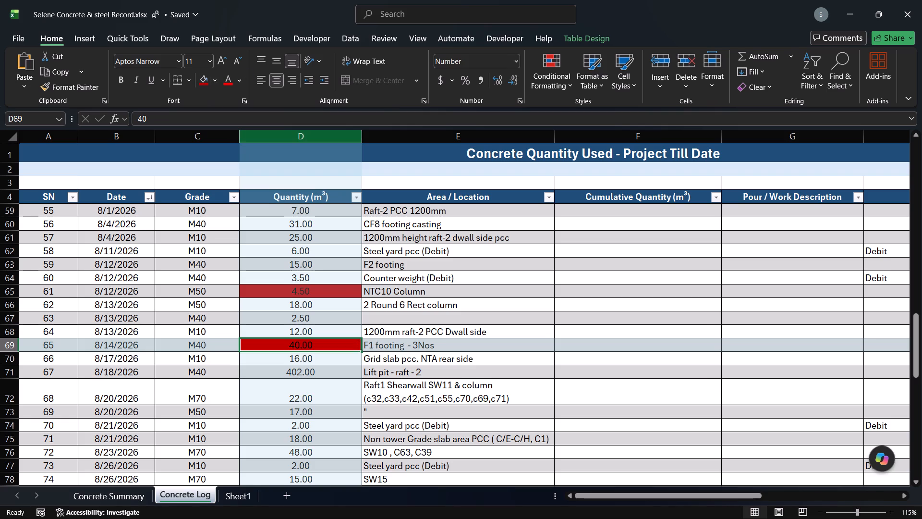
Check the Lift pit - raft - 2 quantity in D71 and recheck the F1 footing quantity in D69.
scroll(277, 366, down, 1)
click(274, 325)
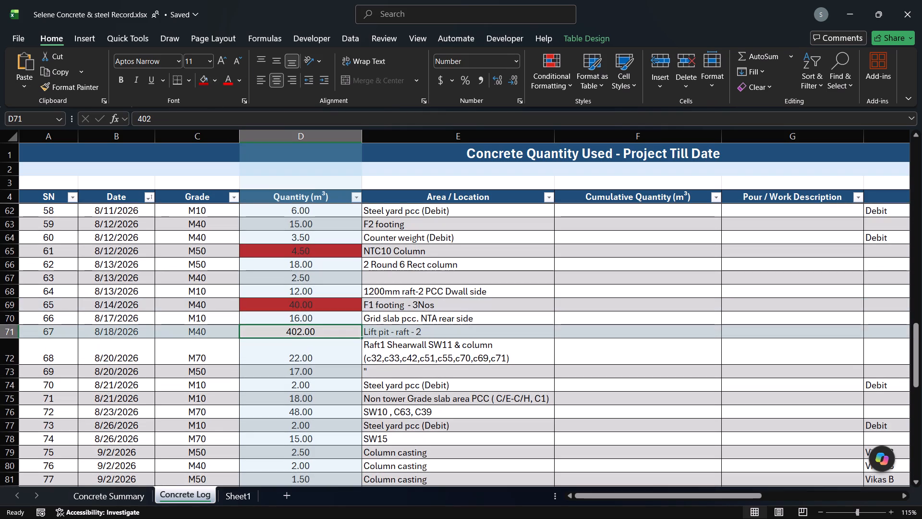
click(275, 306)
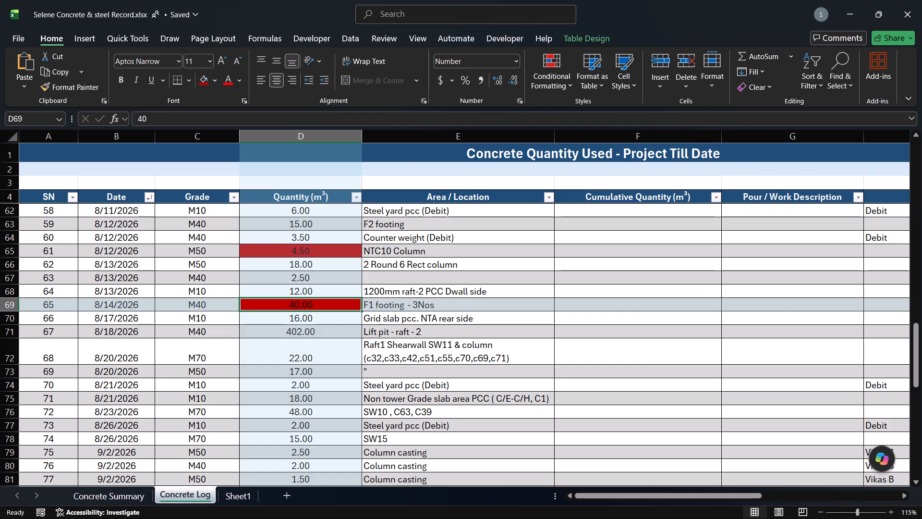
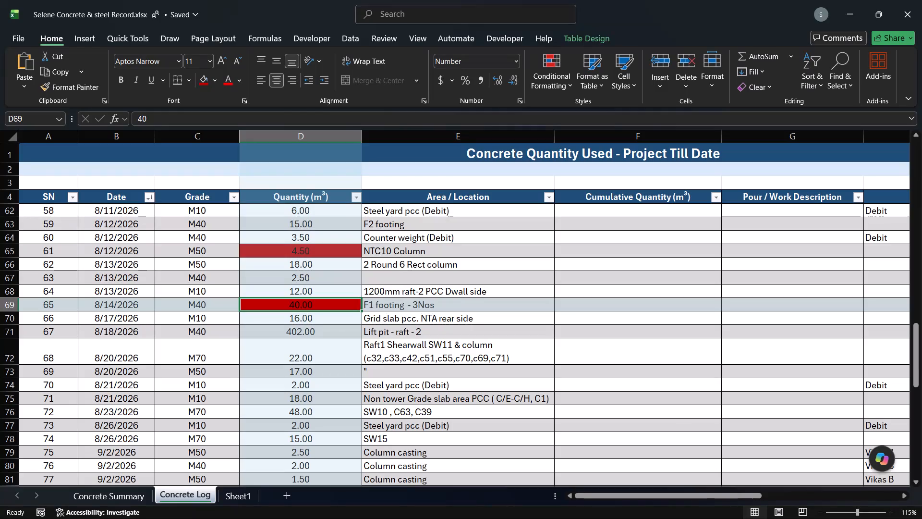
Correct the date of the M10 grid slab PCC entry for NTA rear side in B70 to 8/16/2026.
click(140, 320)
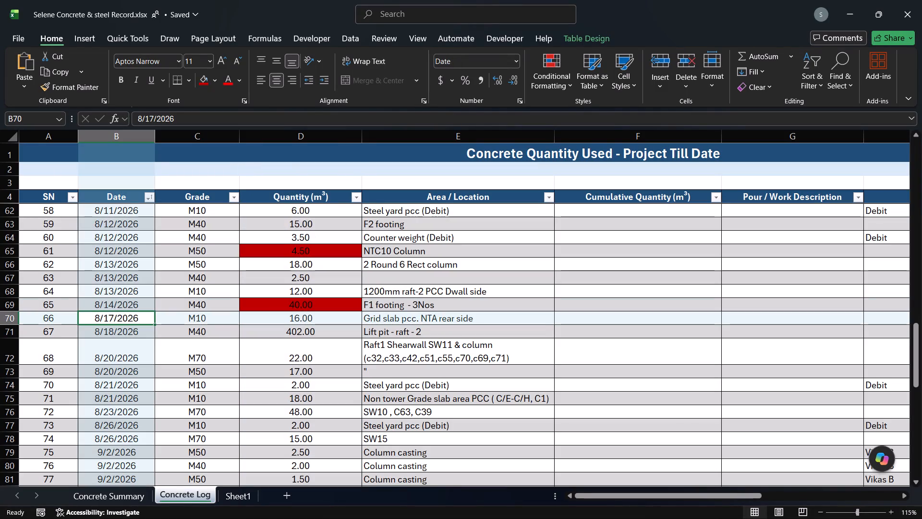
click(185, 320)
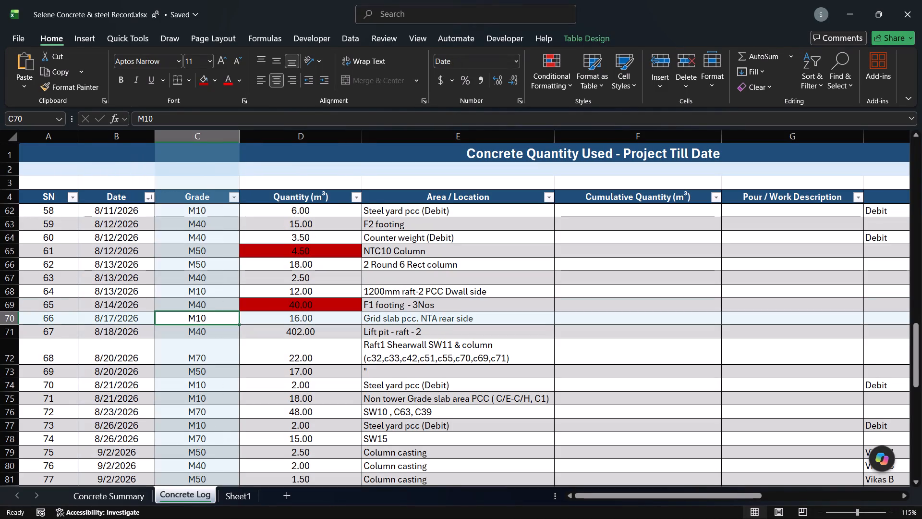
click(126, 318)
double_click(112, 318)
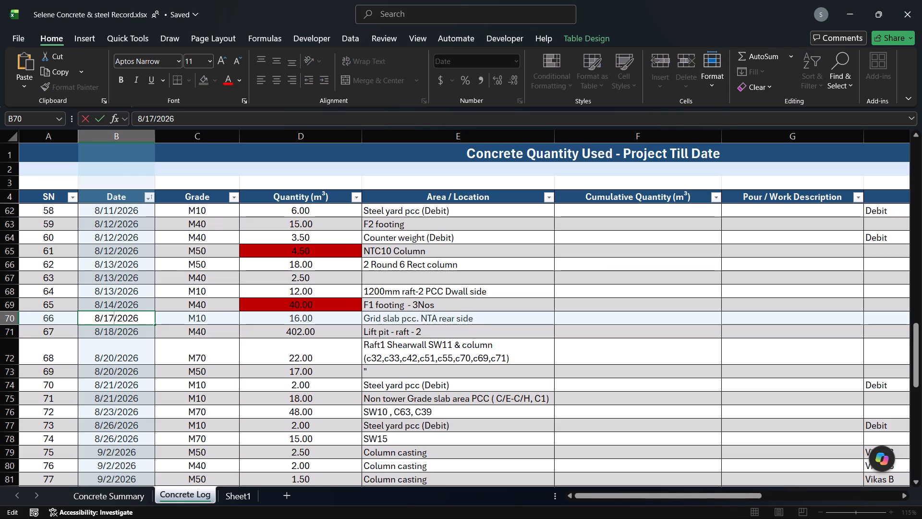
key(BackSpace)
key(6)
key(Tab)
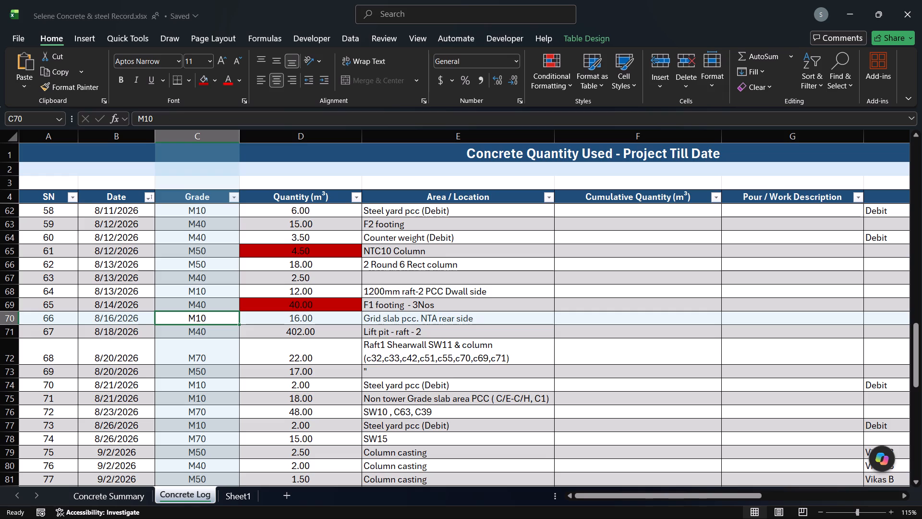
Check the date of the Lift pit - raft - 2 entry in B71.
click(139, 333)
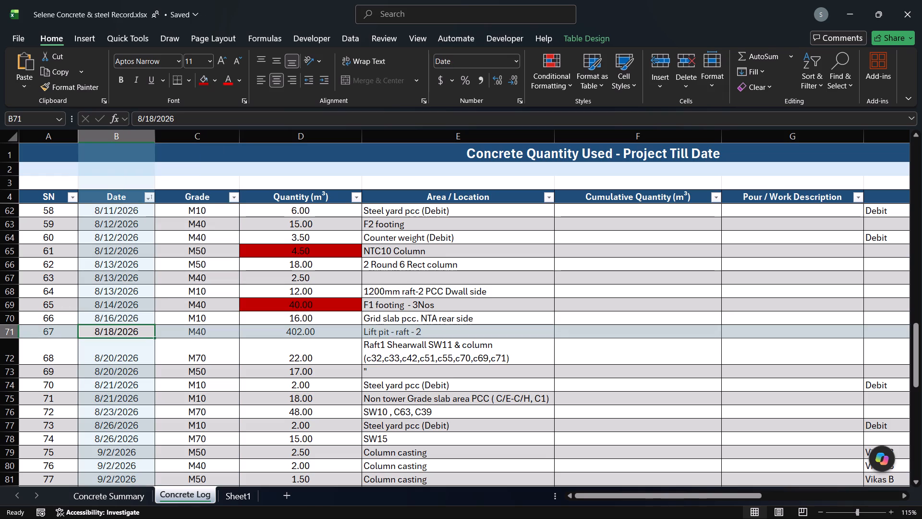
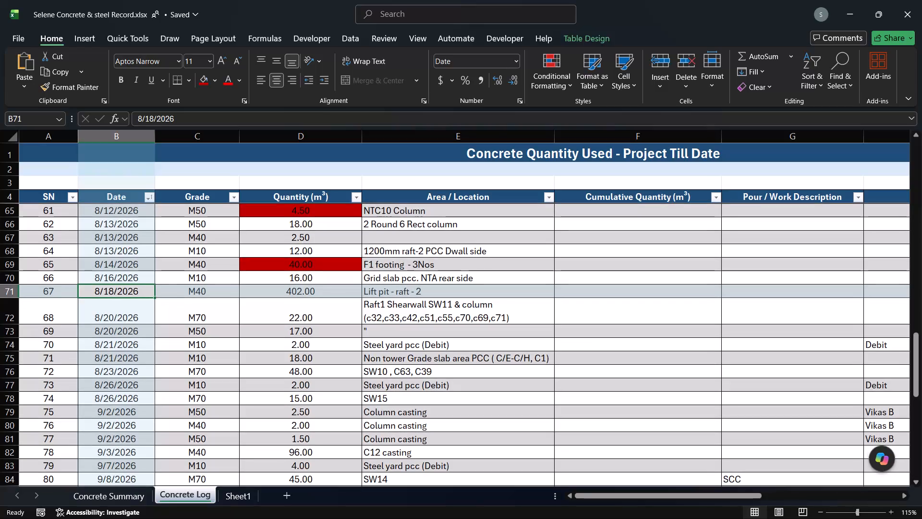
Check the M40 Lift pit - raft - 2 entry in row 71 and flag its quantity in D71 with a red fill.
click(228, 296)
click(277, 292)
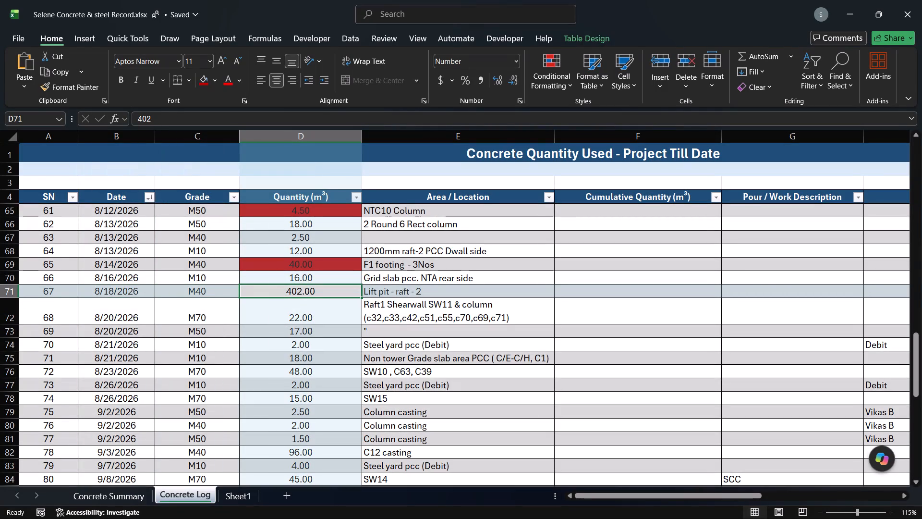
click(209, 291)
click(119, 292)
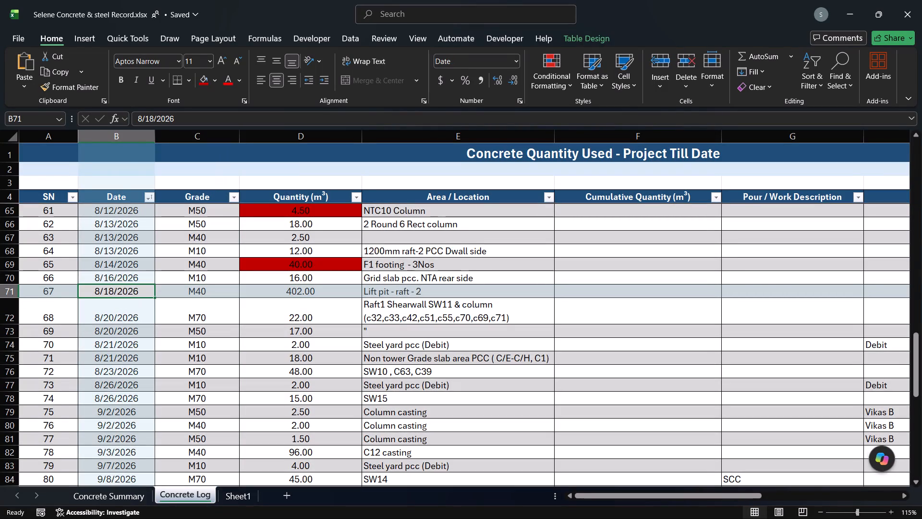
click(193, 290)
click(323, 287)
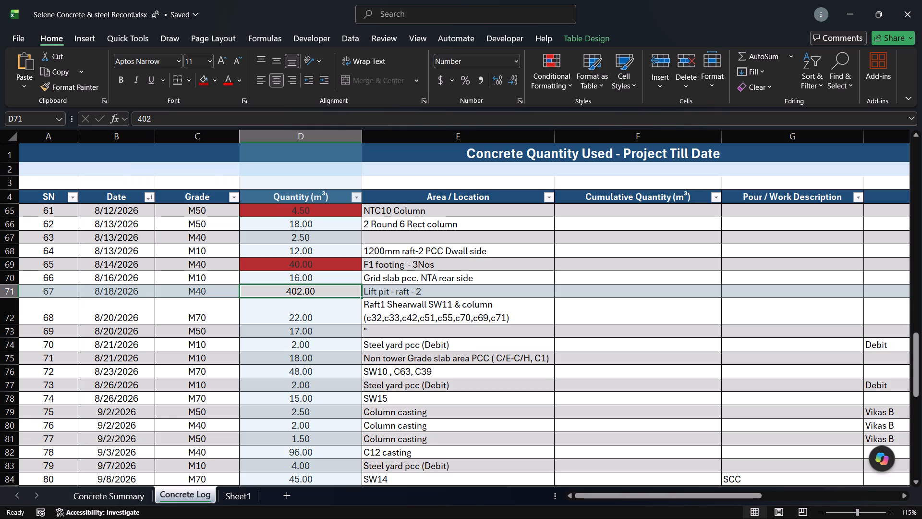
click(223, 288)
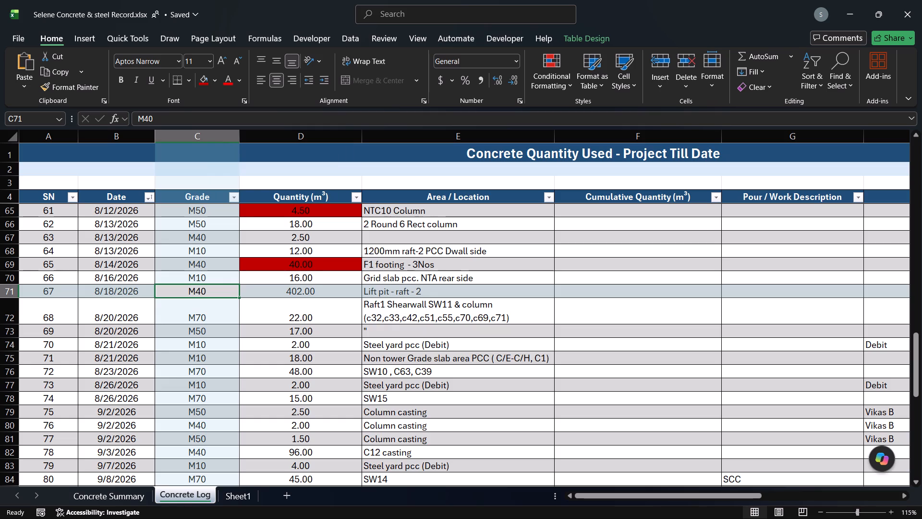
click(297, 289)
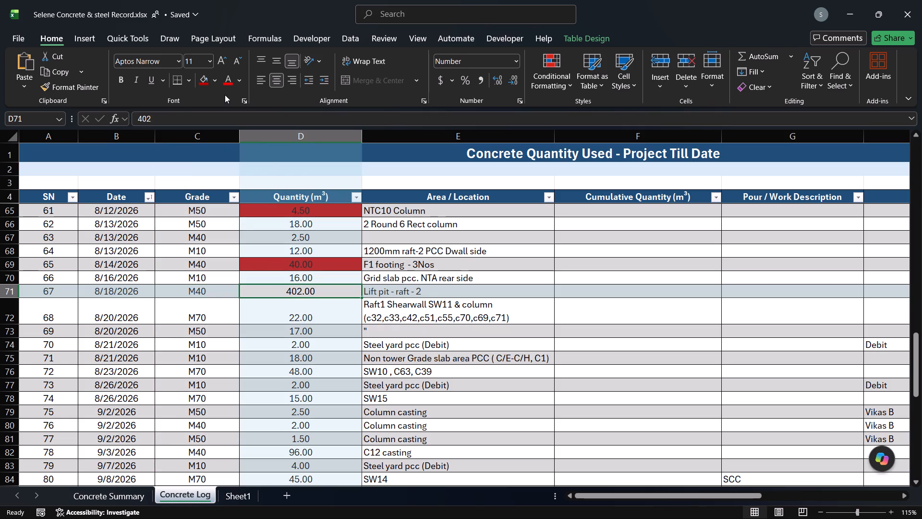
click(206, 82)
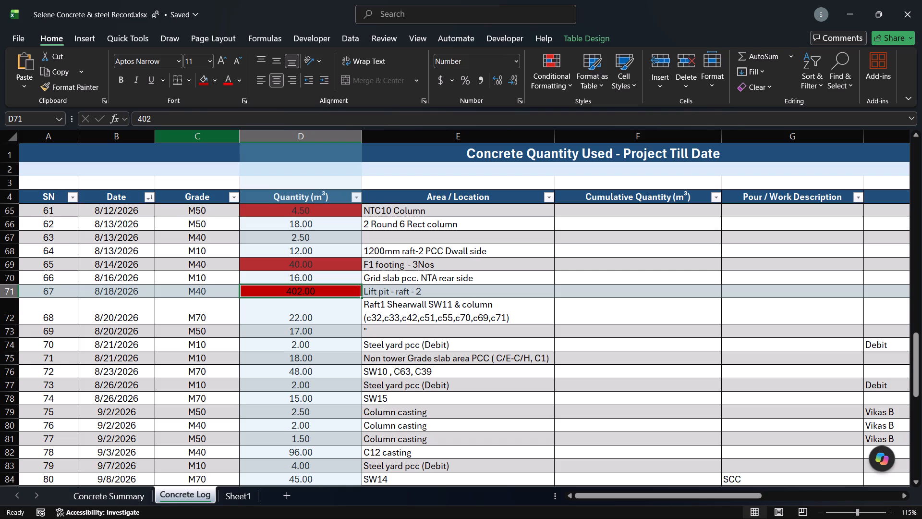
Check the date, grade and quantity of the Raft1 Shearwall SW11 entries in rows 72 and 73 and the steel yard PCC entry in row 74.
click(133, 311)
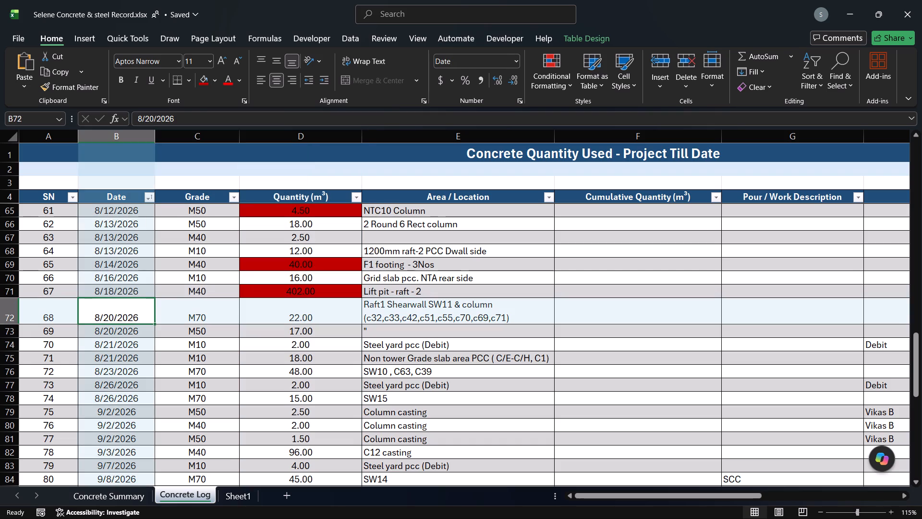
click(210, 333)
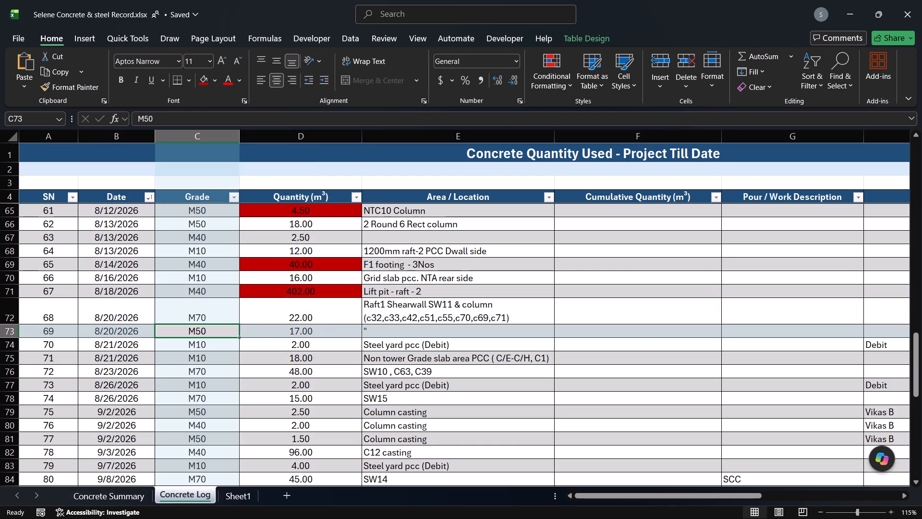
click(294, 331)
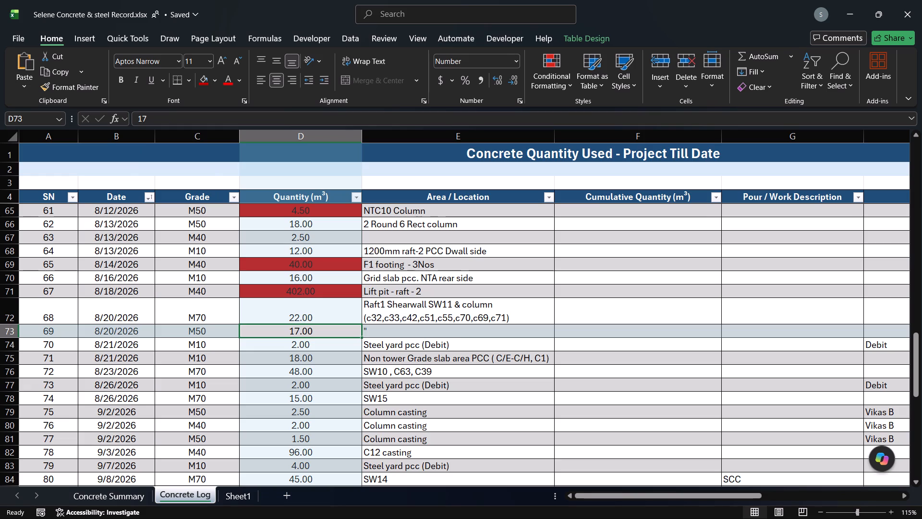
click(299, 316)
click(296, 327)
click(293, 346)
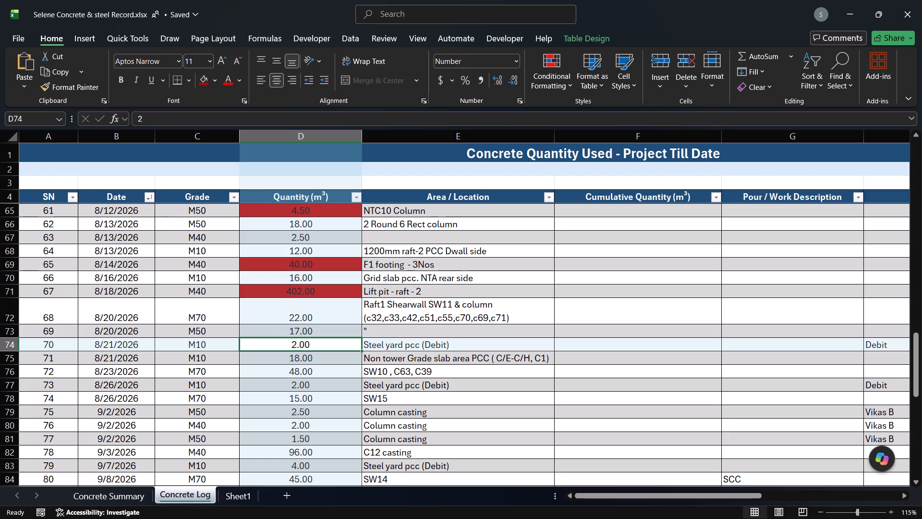
scroll(318, 346, down, 1)
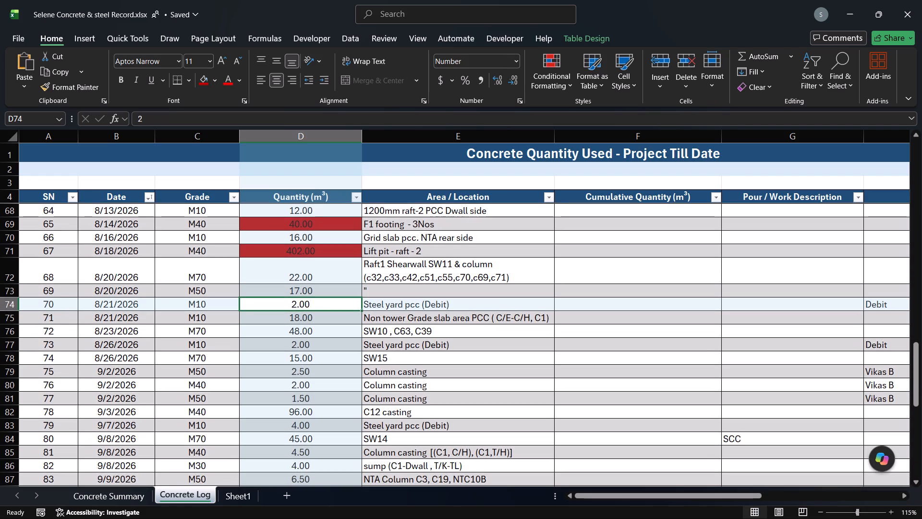
click(124, 305)
click(179, 304)
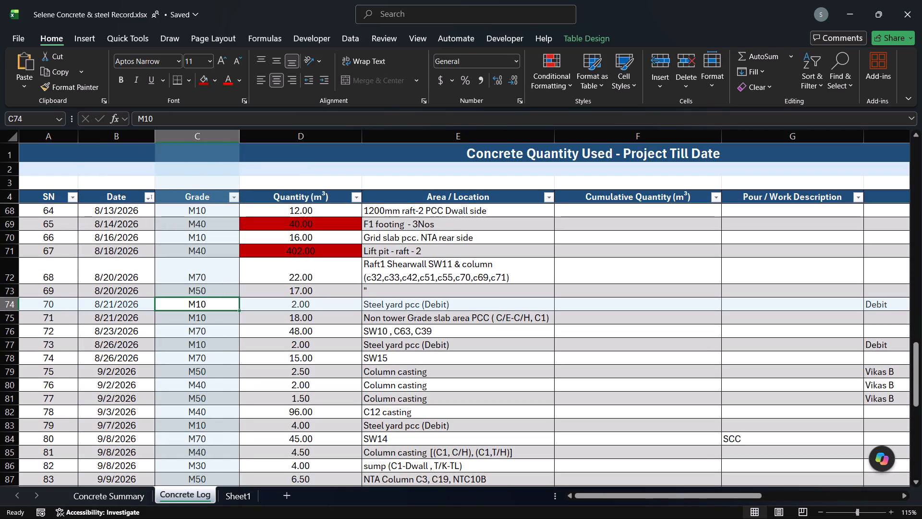
click(128, 305)
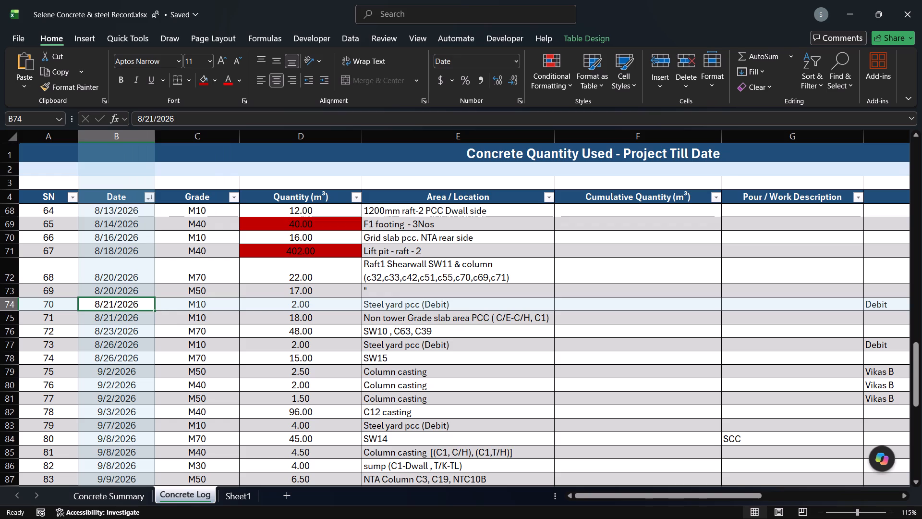
click(206, 306)
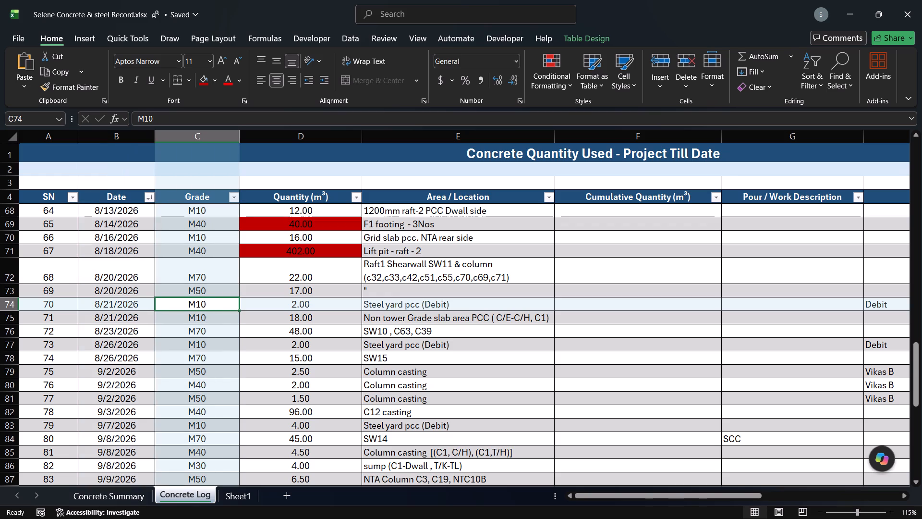
click(310, 304)
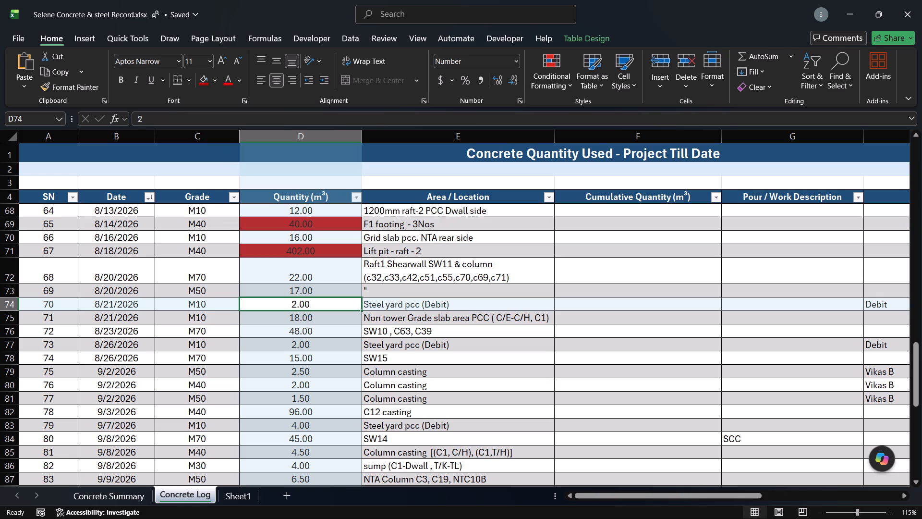
Check the date, grade and quantity of the non tower grade slab PCC entry in row 75 and the SW10, C63, C39 entry in row 76.
click(116, 319)
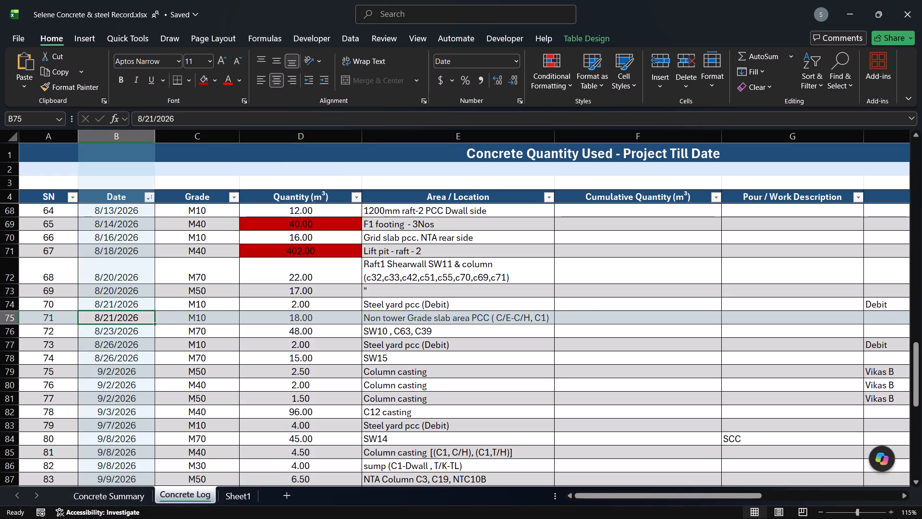
click(210, 318)
click(345, 320)
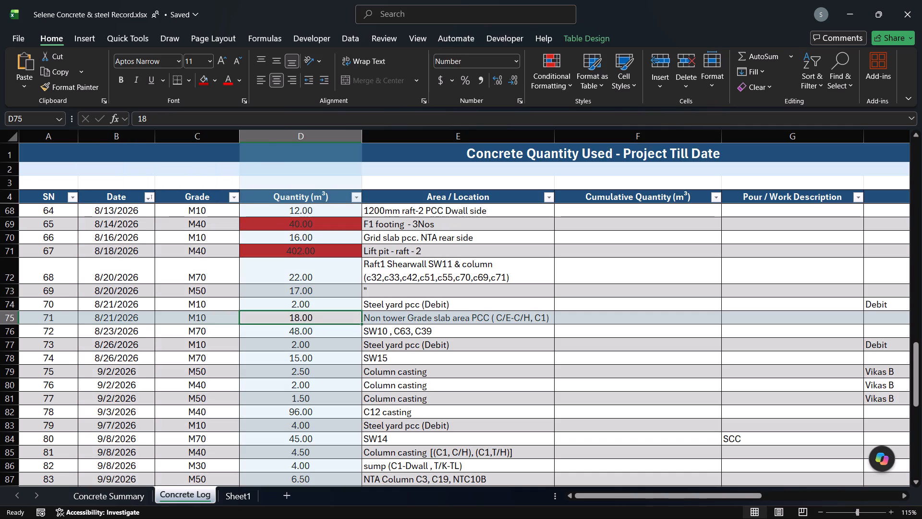
click(303, 336)
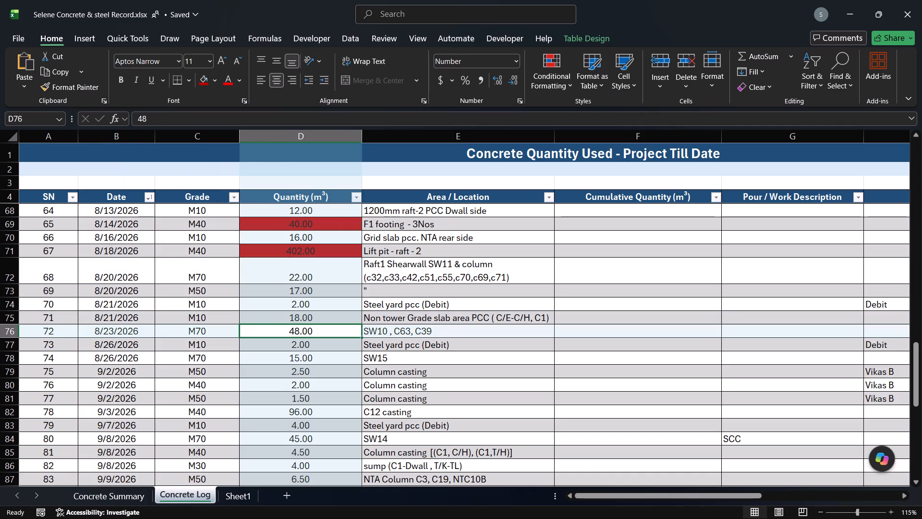
click(302, 320)
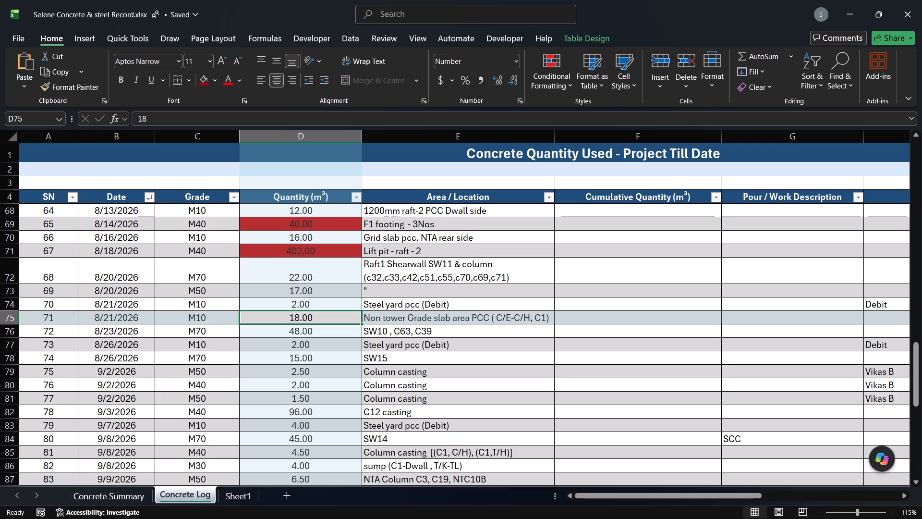
click(120, 334)
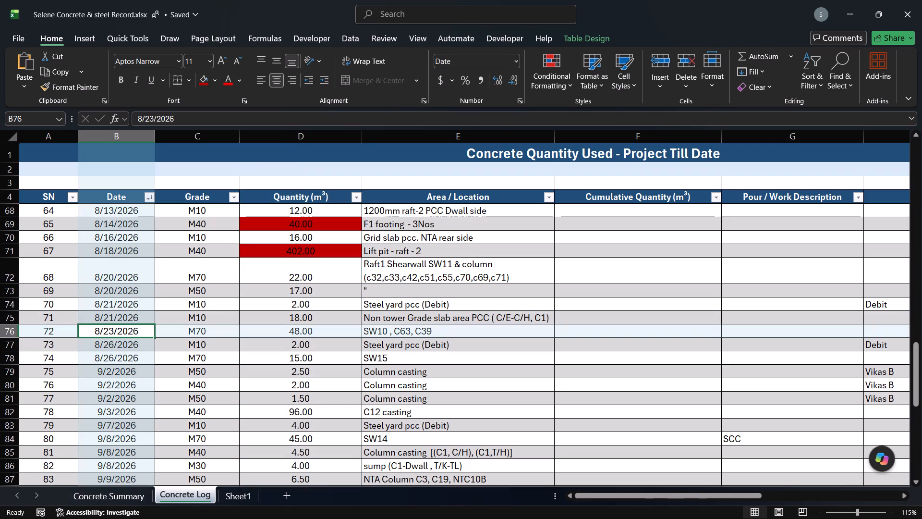
click(201, 331)
click(300, 332)
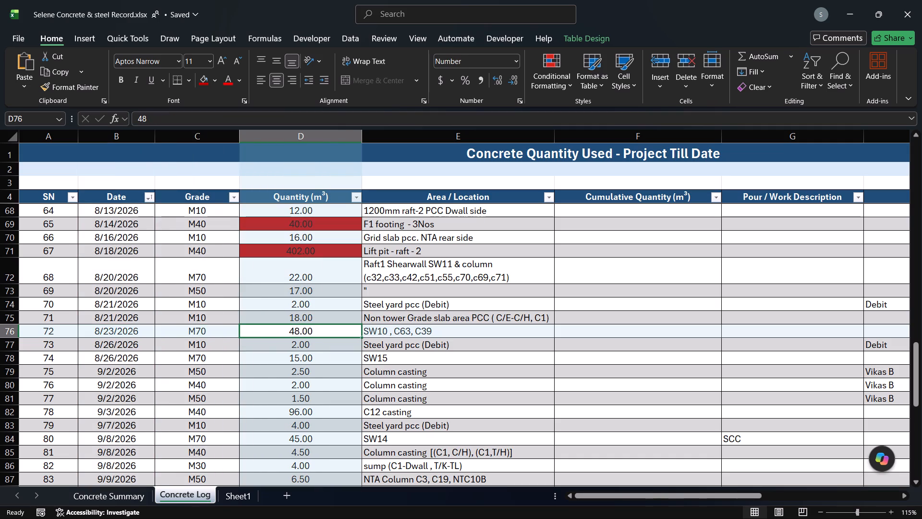
Check the serial number, date, grade and quantity of the steel yard PCC entry in row 77 and start on the SW15 entry in row 78.
scroll(300, 332, down, 1)
click(291, 309)
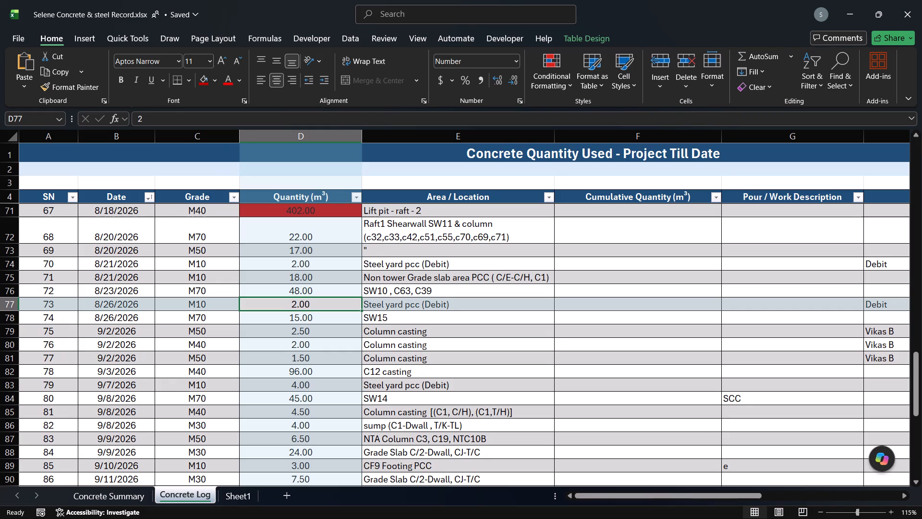
click(41, 305)
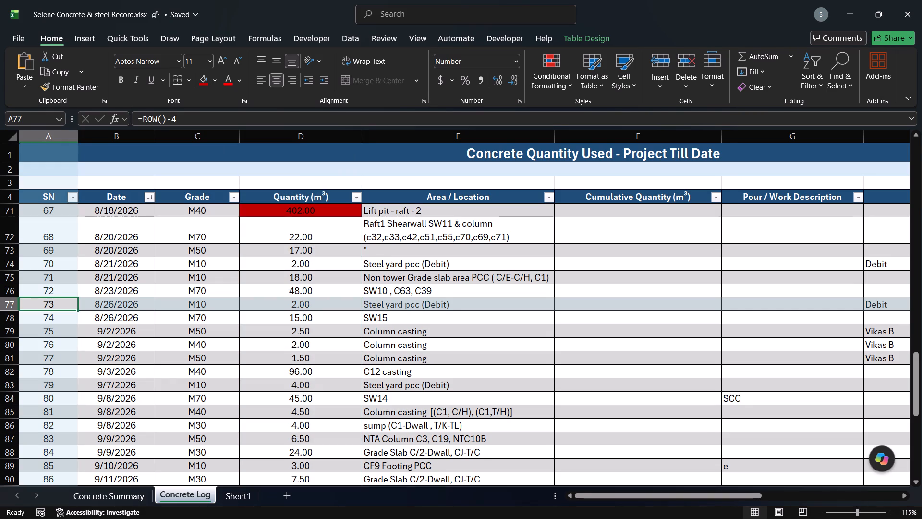
click(123, 304)
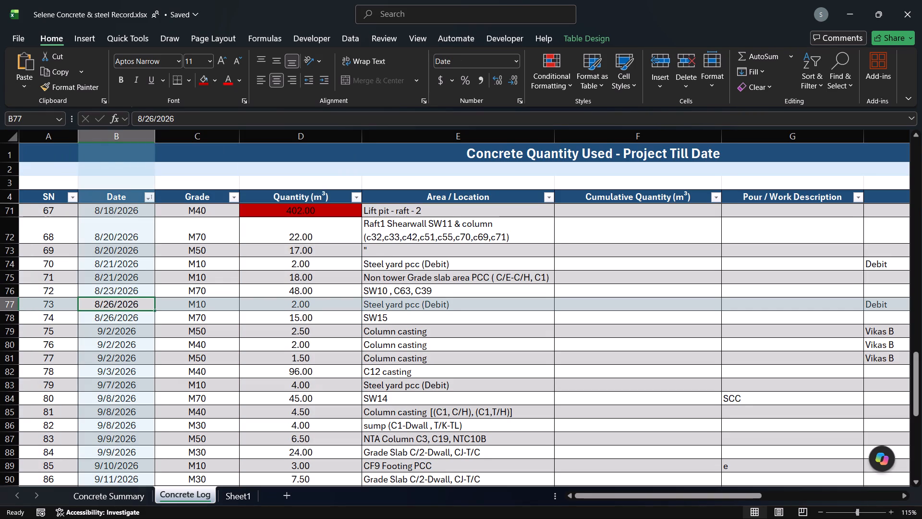
click(202, 305)
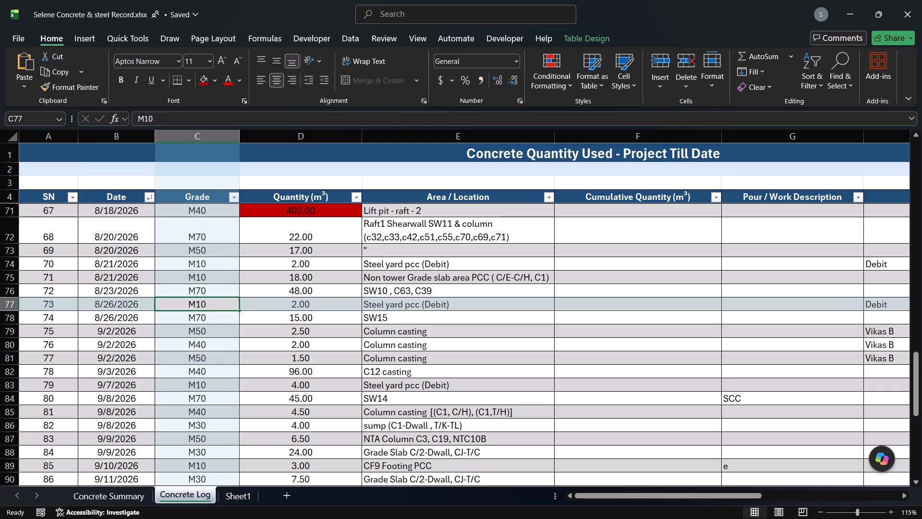
click(303, 305)
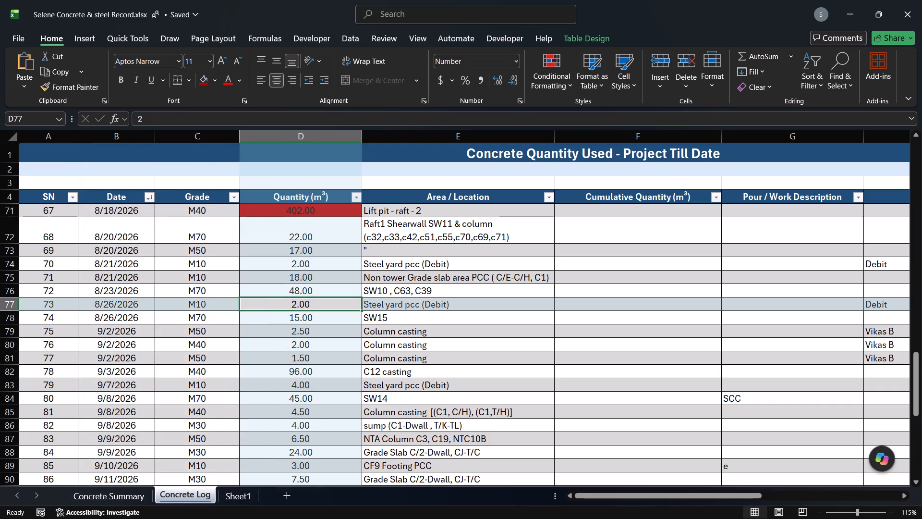
click(55, 318)
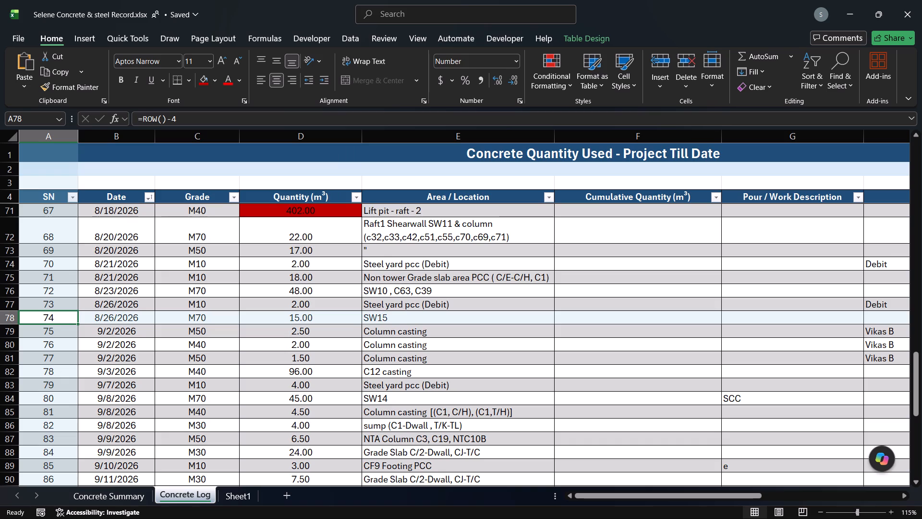
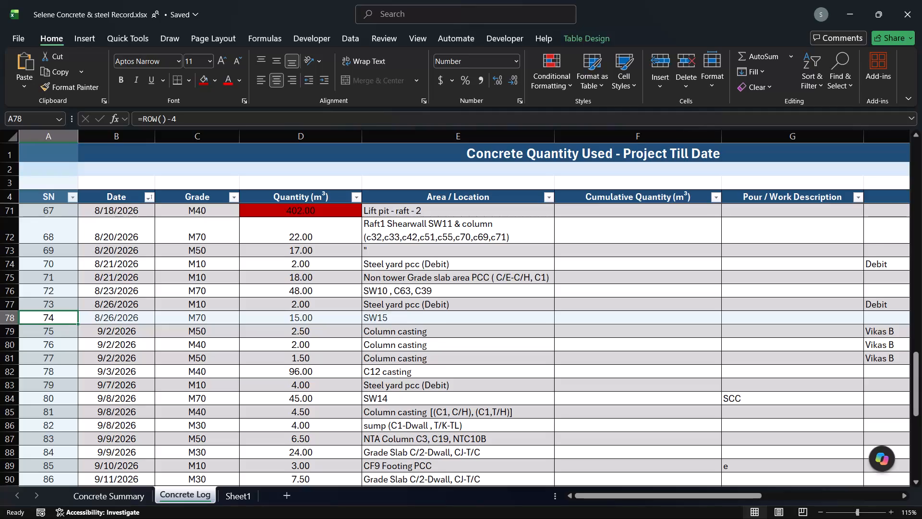
Check the grade and quantity of the SW15 entry in row 78 and flag its quantity in D78 with a red fill.
click(211, 320)
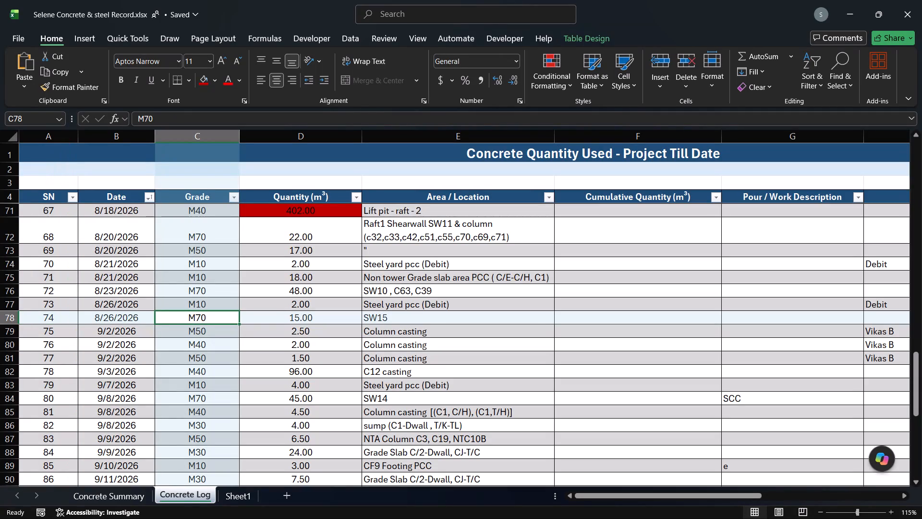
click(287, 315)
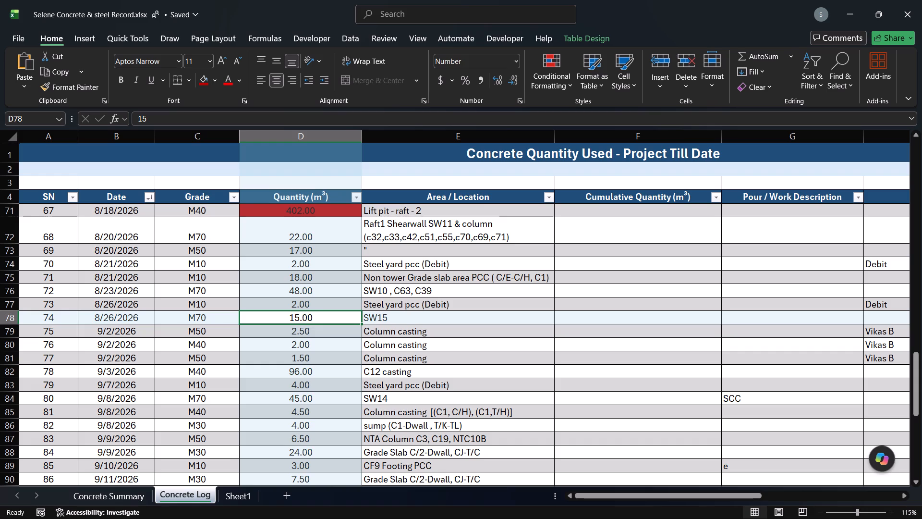
click(279, 304)
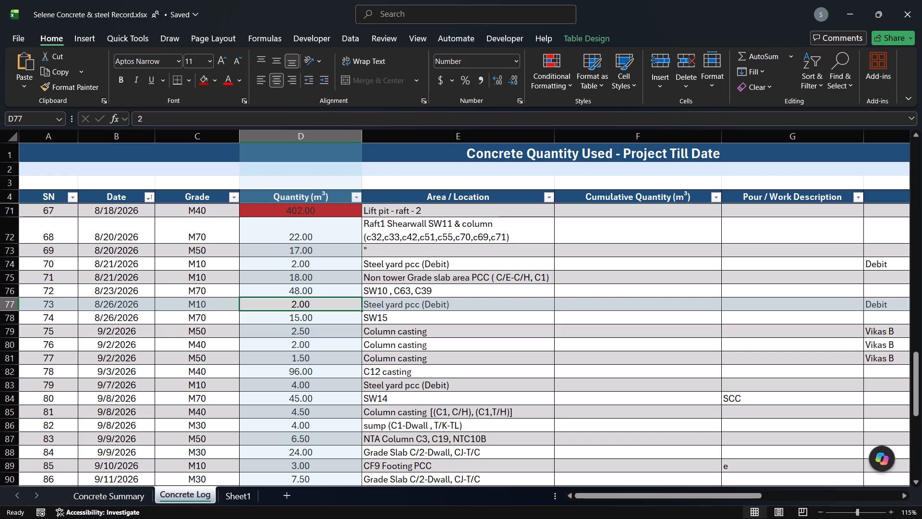
click(284, 318)
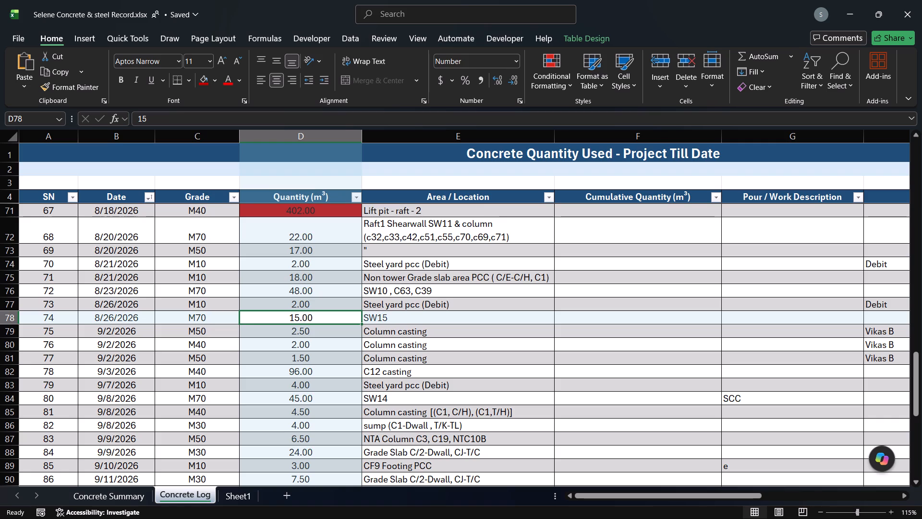
click(201, 80)
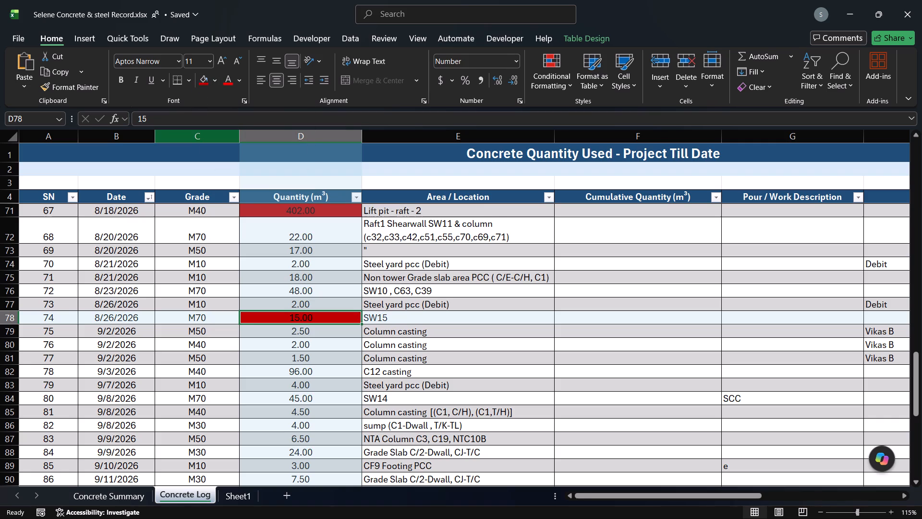
click(278, 337)
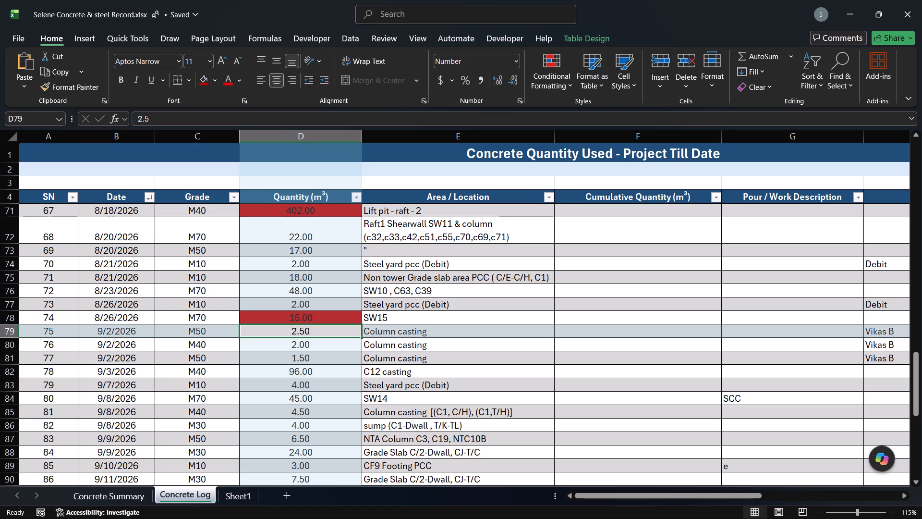
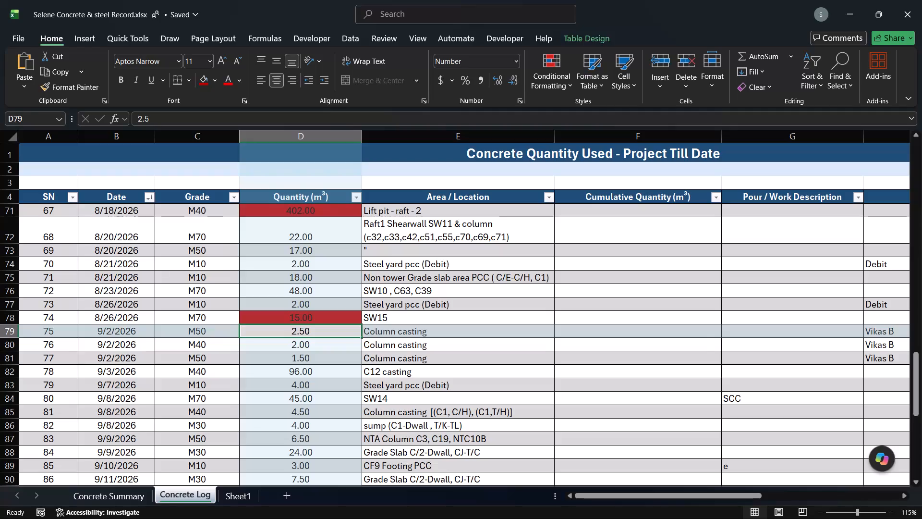
Insert a new table row at row 79, above the first 9/2/2026 column casting entry, and date it 8/29/2026.
click(299, 345)
click(307, 329)
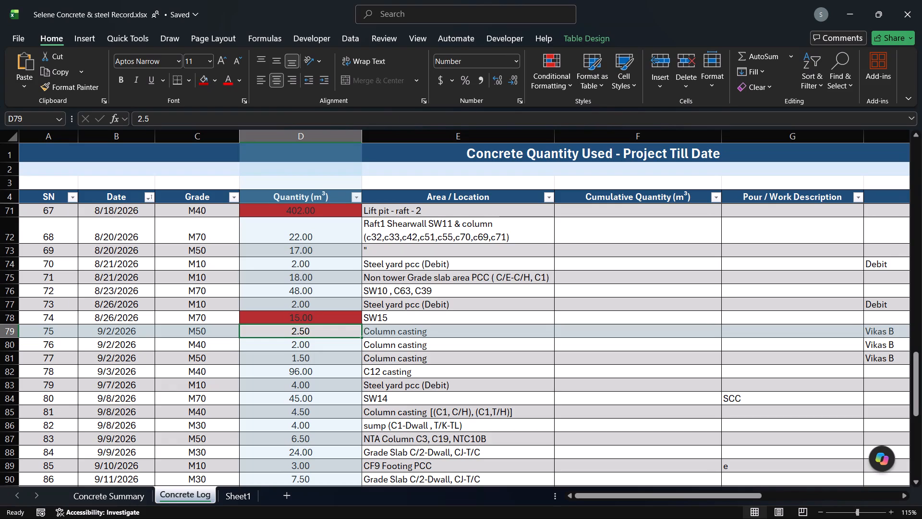
click(118, 358)
click(104, 330)
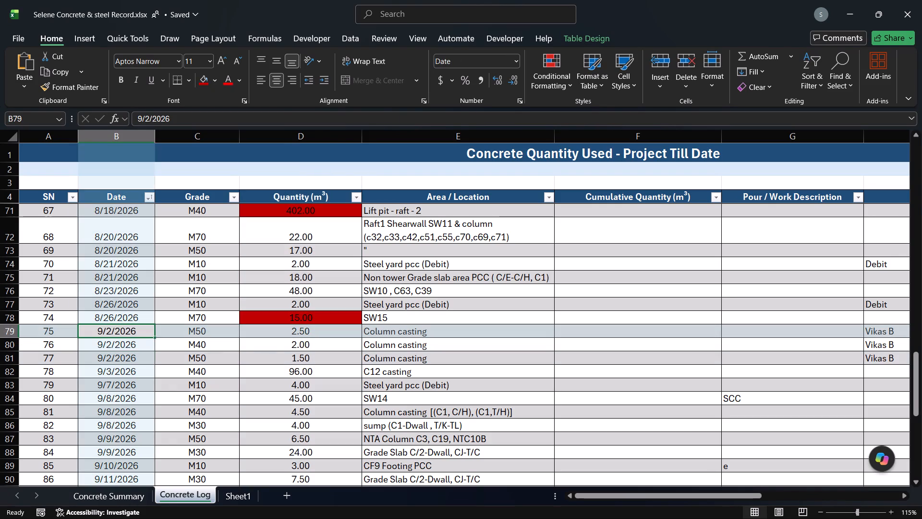
click(8, 333)
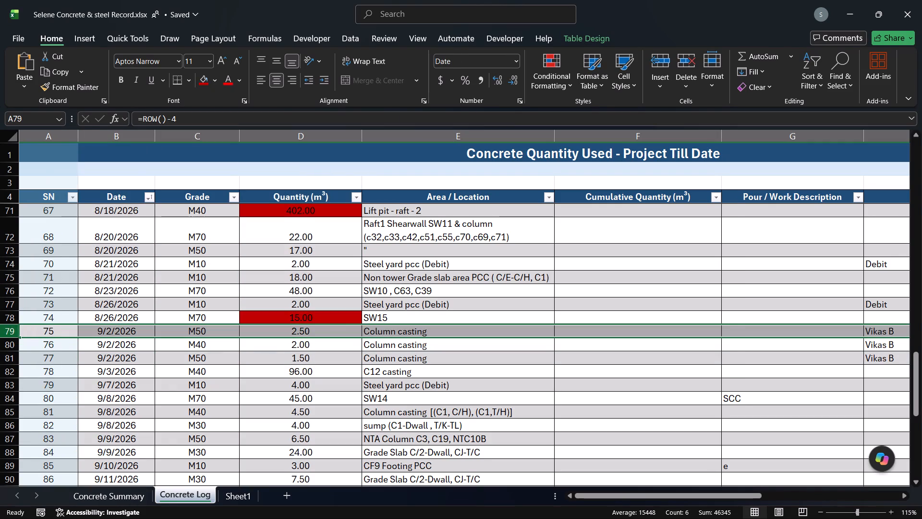
key(ctrl+shift+equal)
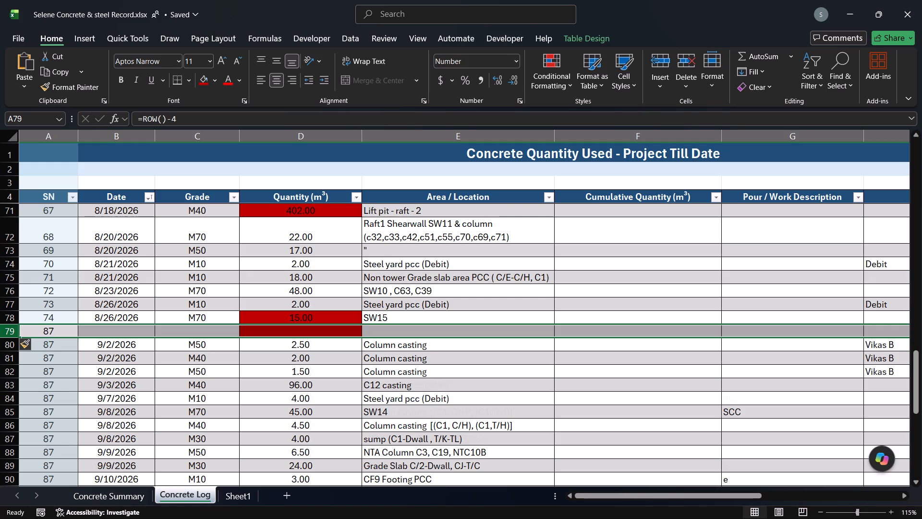
click(108, 331)
click(108, 331)
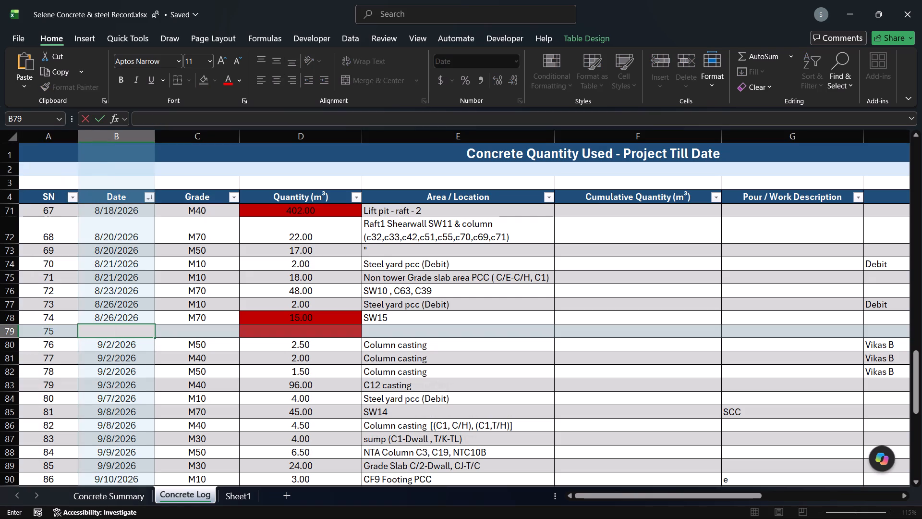
text(8/)
text(29/26)
key(Tab)
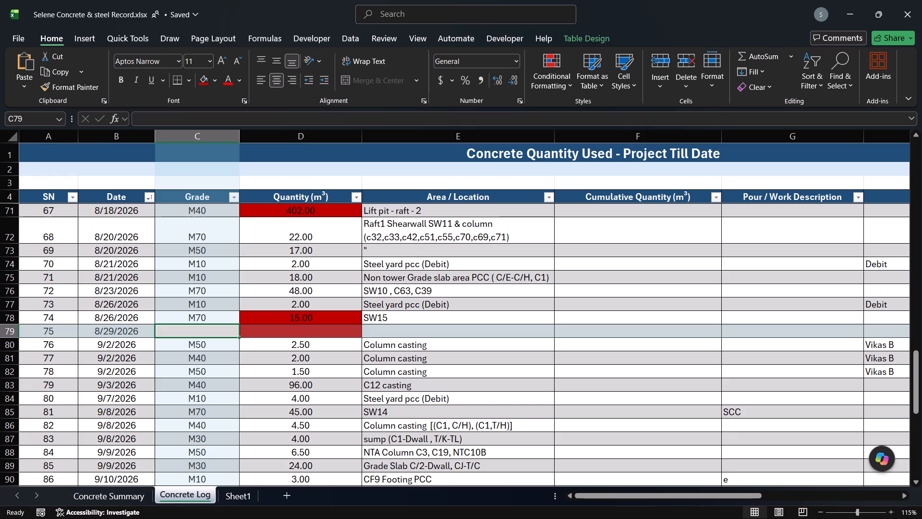
Remove the red fill from the new row's quantity cell D79.
click(316, 334)
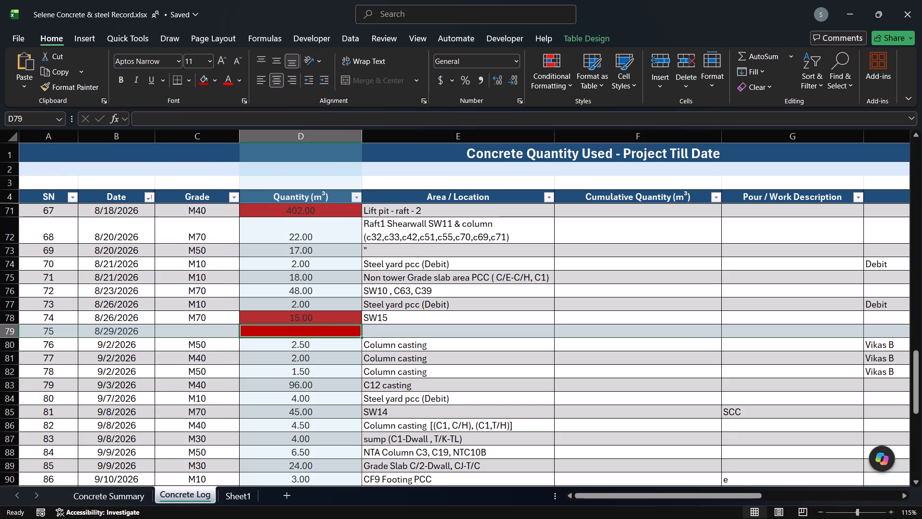
drag(220, 82, 222, 77)
click(215, 78)
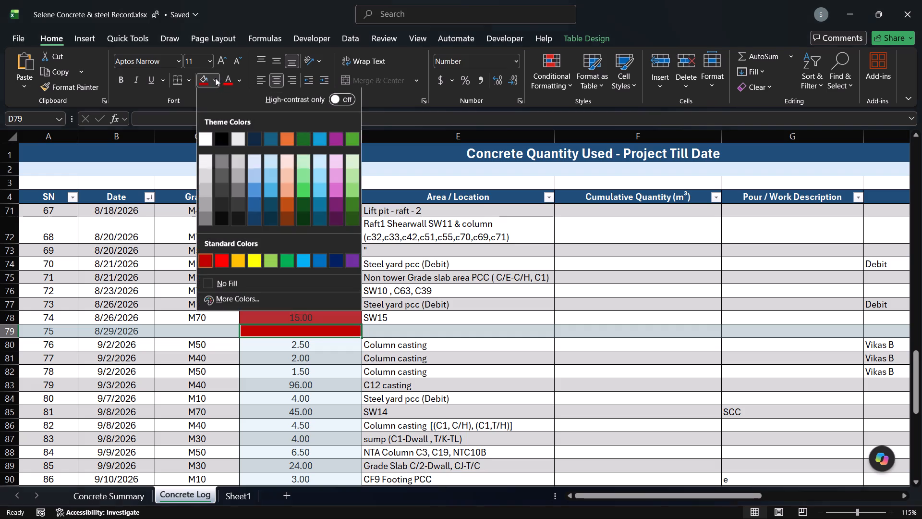
click(206, 283)
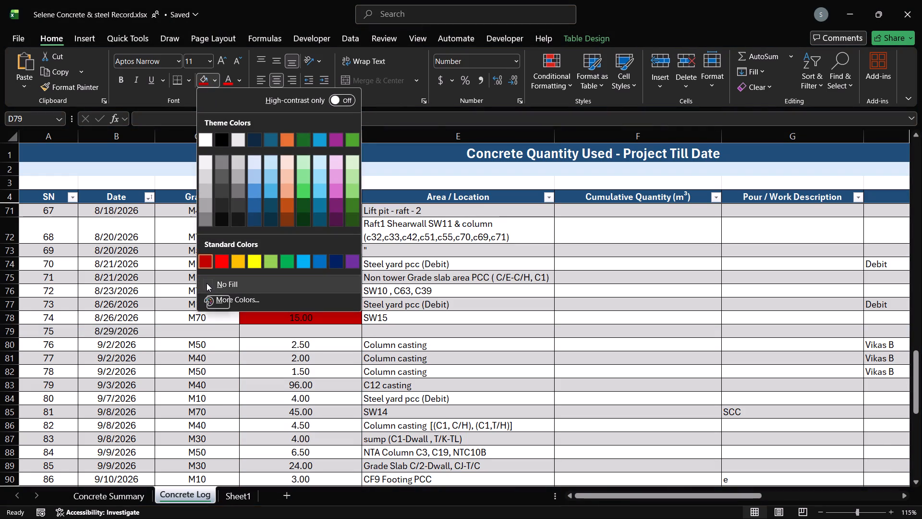
click(239, 385)
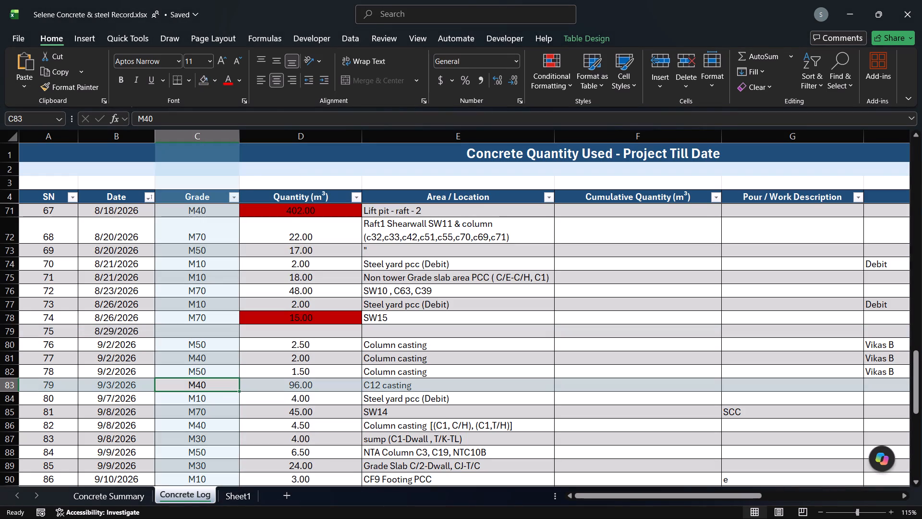
Fill in the 8/29/2026 entry with grade M70, copied from the row above, and a quantity of 22.
click(183, 333)
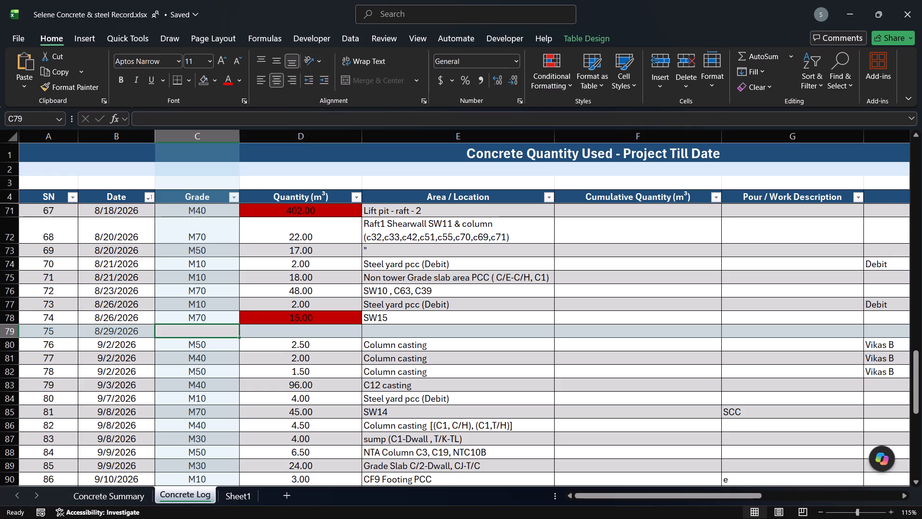
click(230, 330)
key(ctrl+d)
key(Tab)
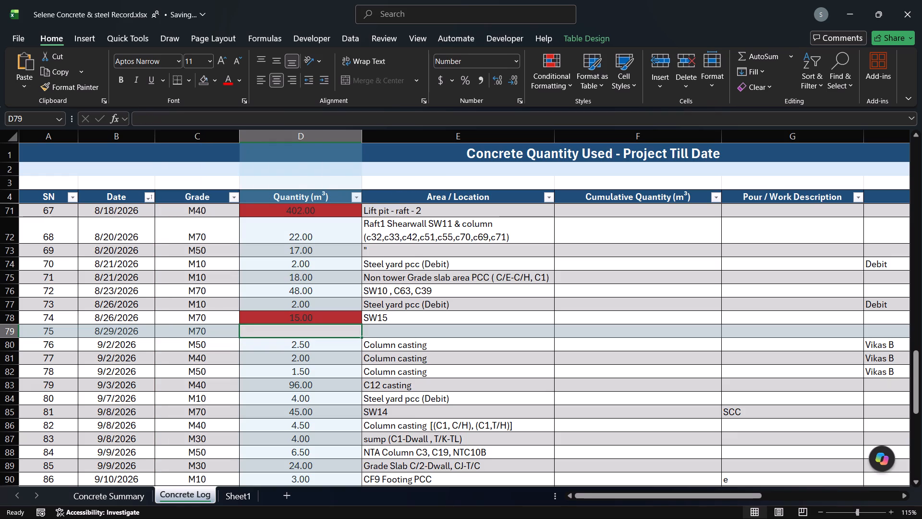
text(22)
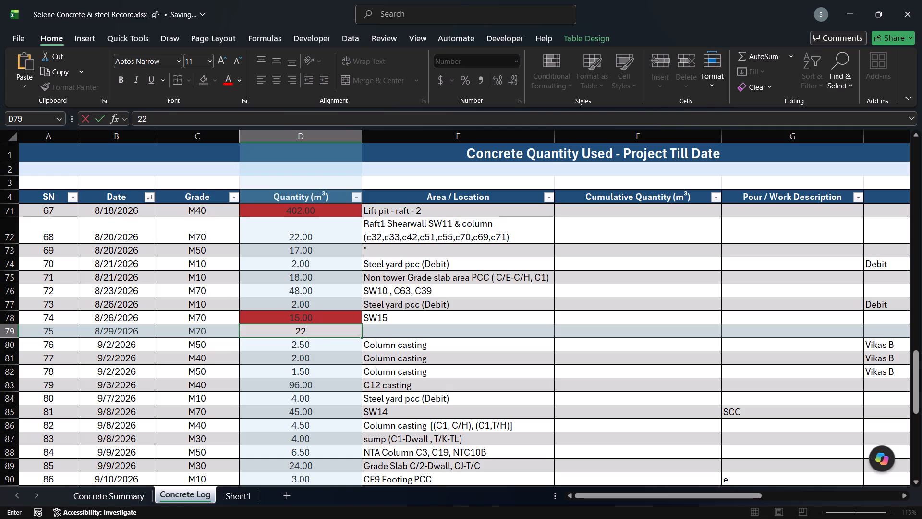
key(Tab)
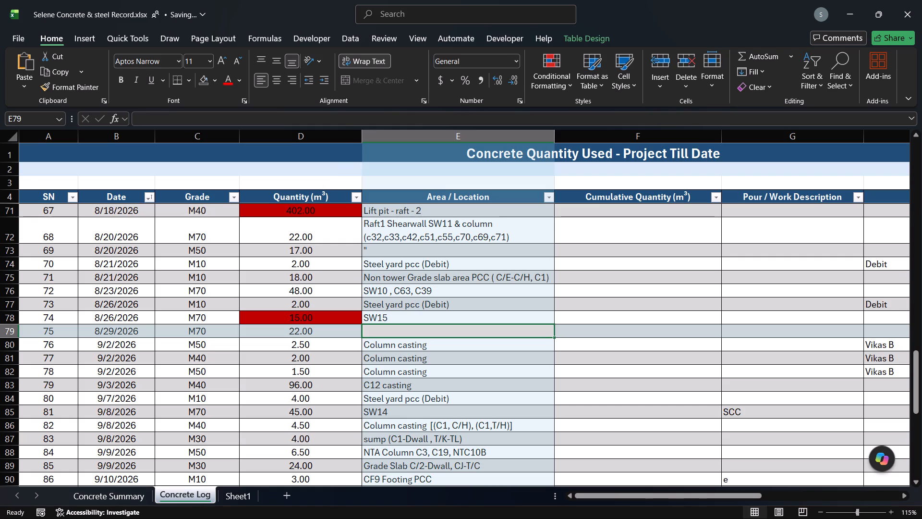
Check the dates, grades and quantities of the column casting entries in rows 80 to 82 and the C12 casting grade.
click(59, 346)
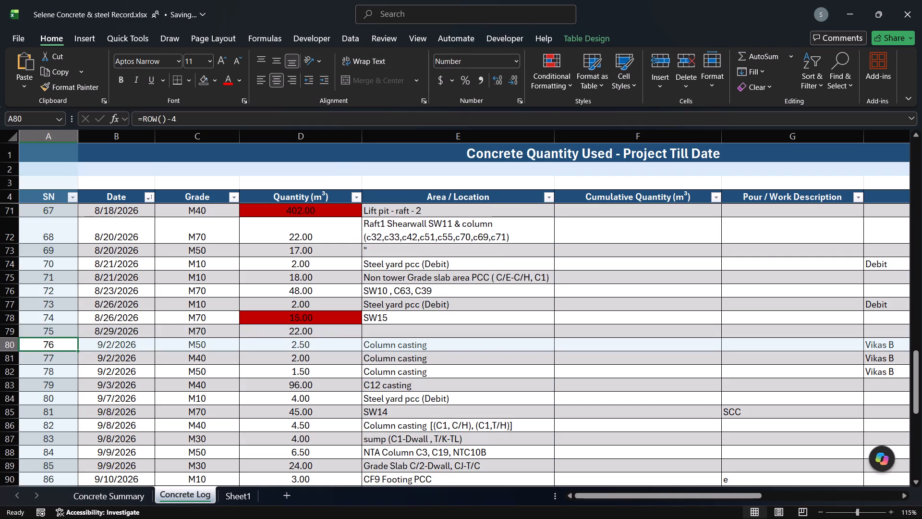
click(100, 346)
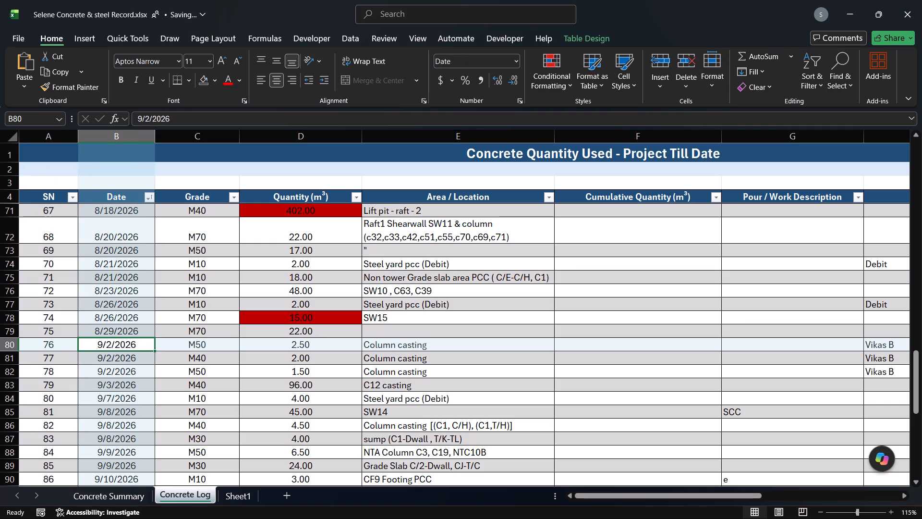
click(105, 361)
click(109, 348)
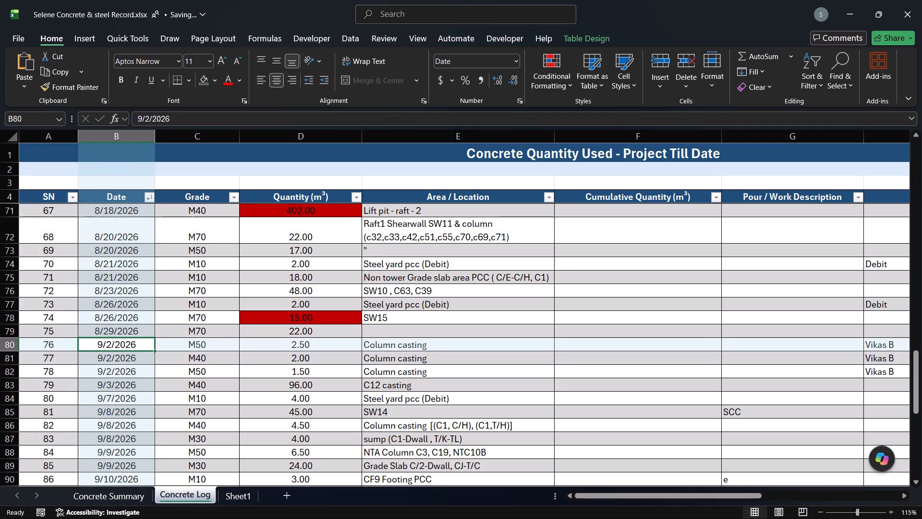
click(205, 344)
click(142, 344)
click(209, 359)
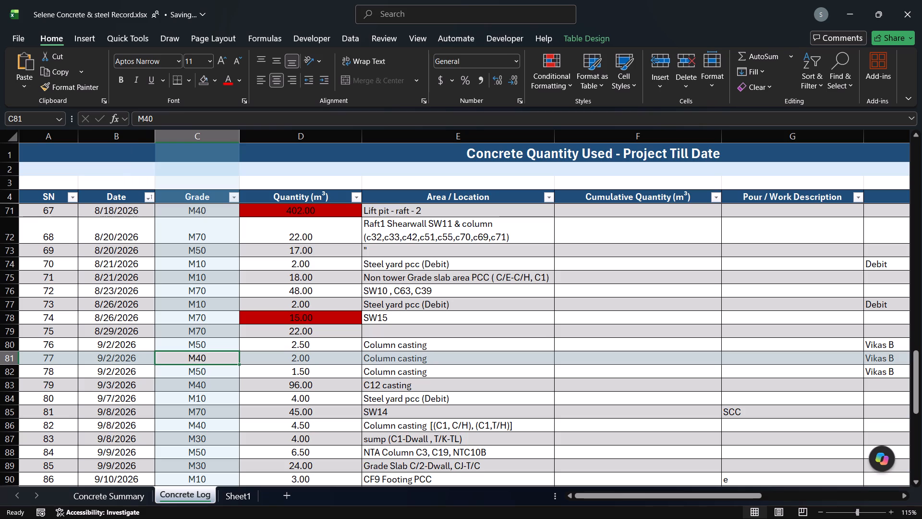
click(208, 374)
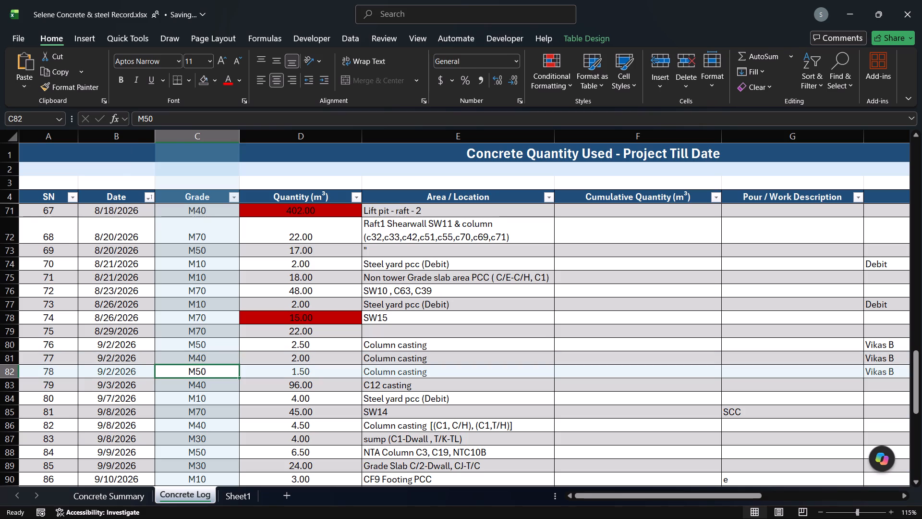
click(208, 386)
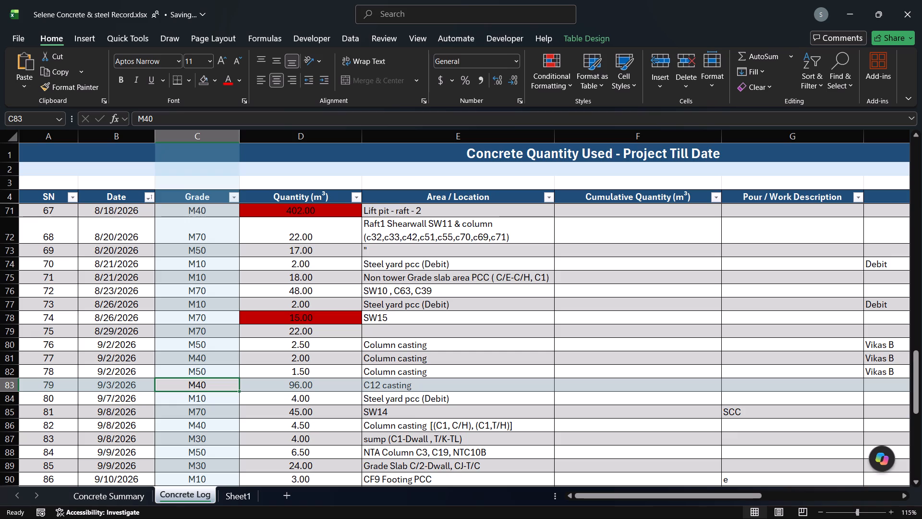
click(187, 372)
click(193, 362)
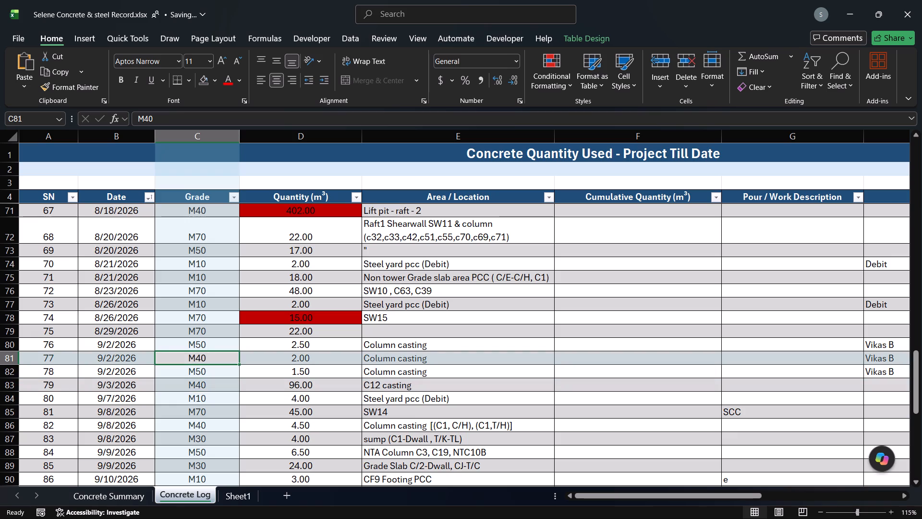
click(308, 362)
click(317, 346)
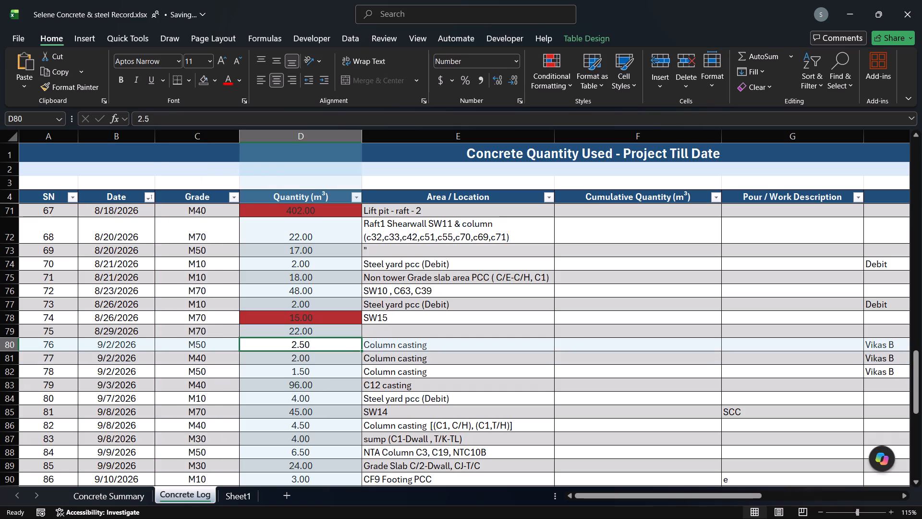
click(315, 360)
click(311, 347)
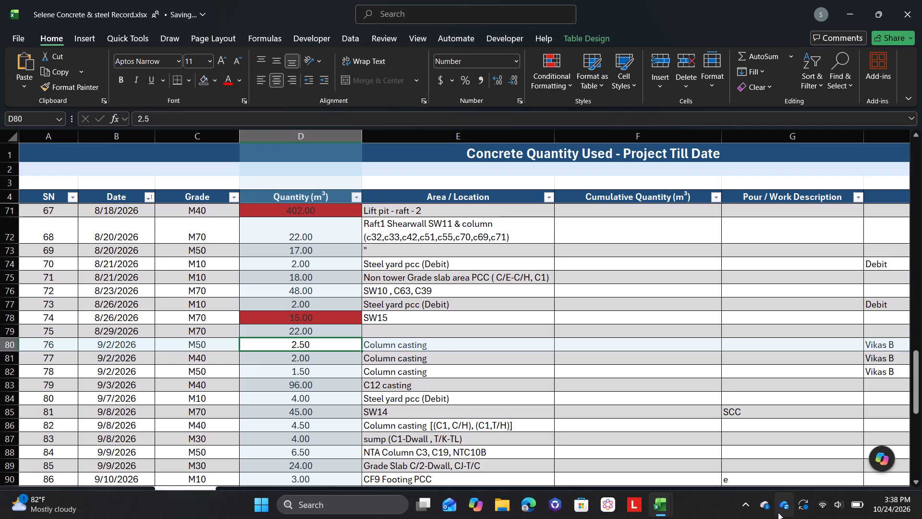
Show the hidden background-app icons in the system tray.
click(745, 505)
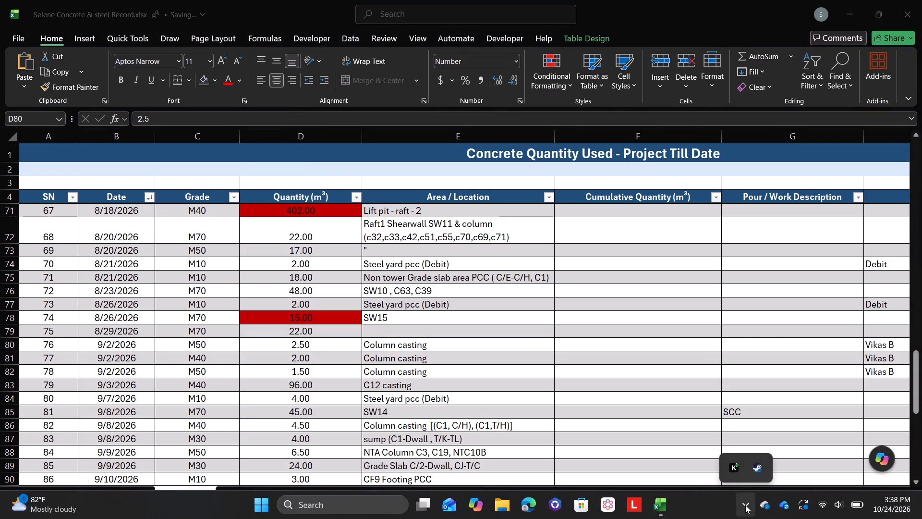
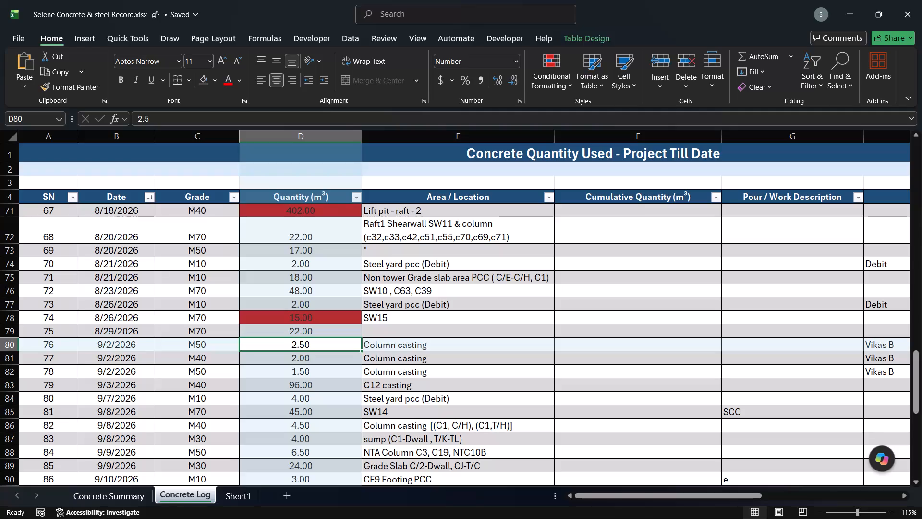
Flag the quantities of the three 9/2/2026 column casting entries, D80 to D82, with a dark red fill.
click(314, 361)
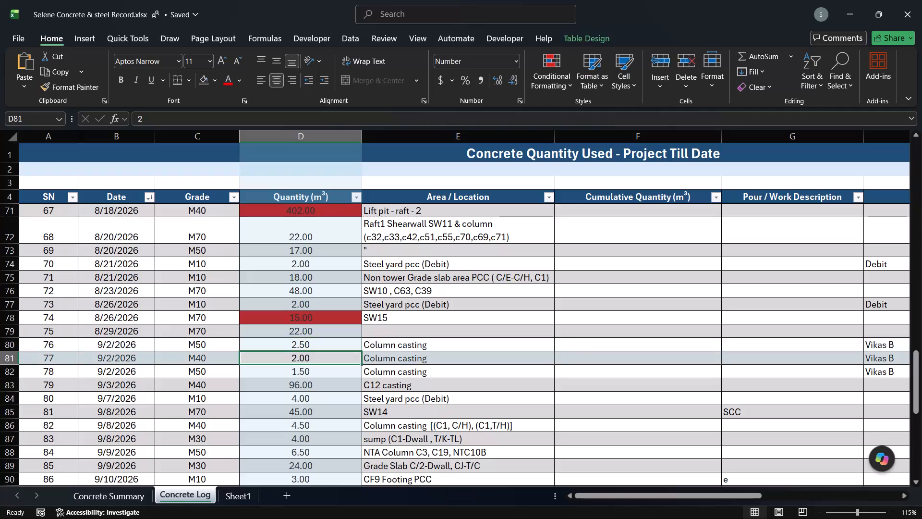
click(301, 375)
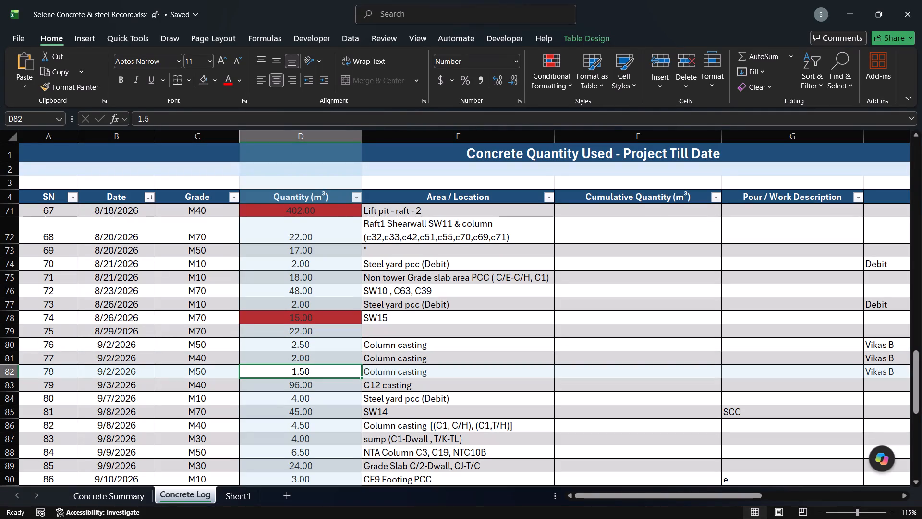
click(221, 374)
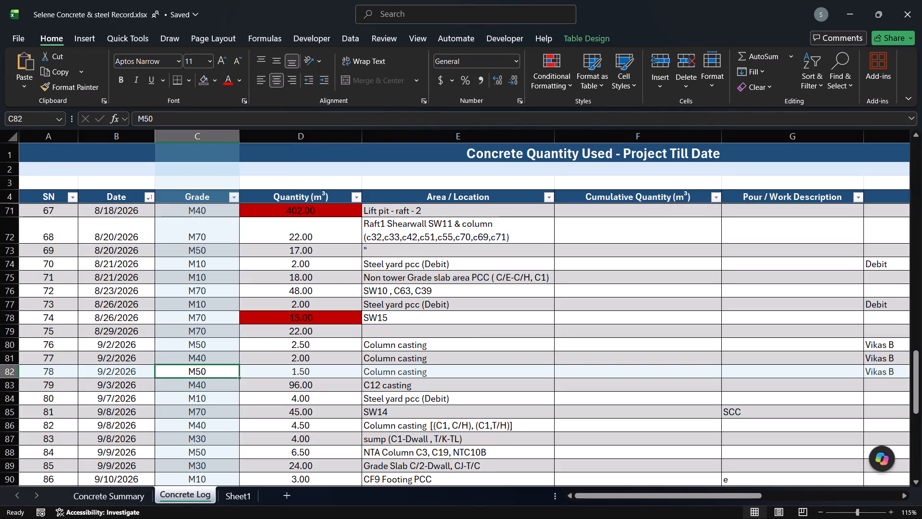
click(297, 371)
click(306, 346)
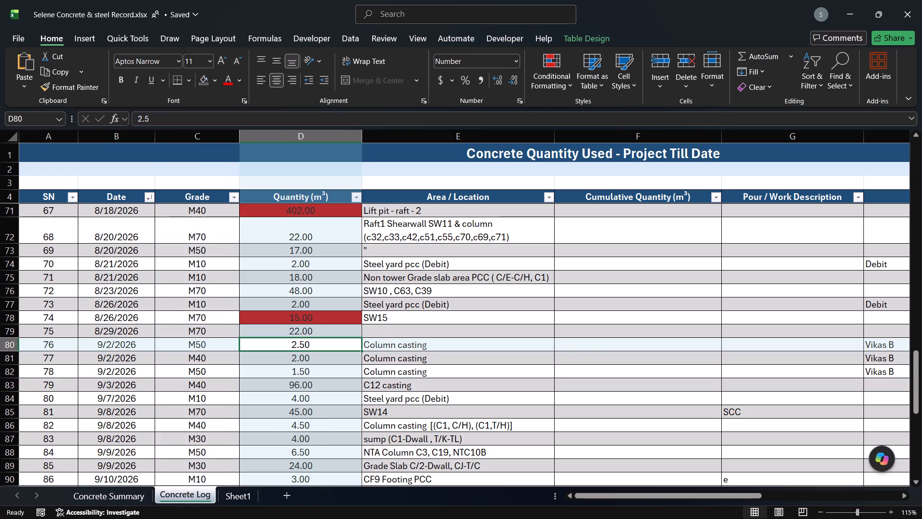
click(302, 371)
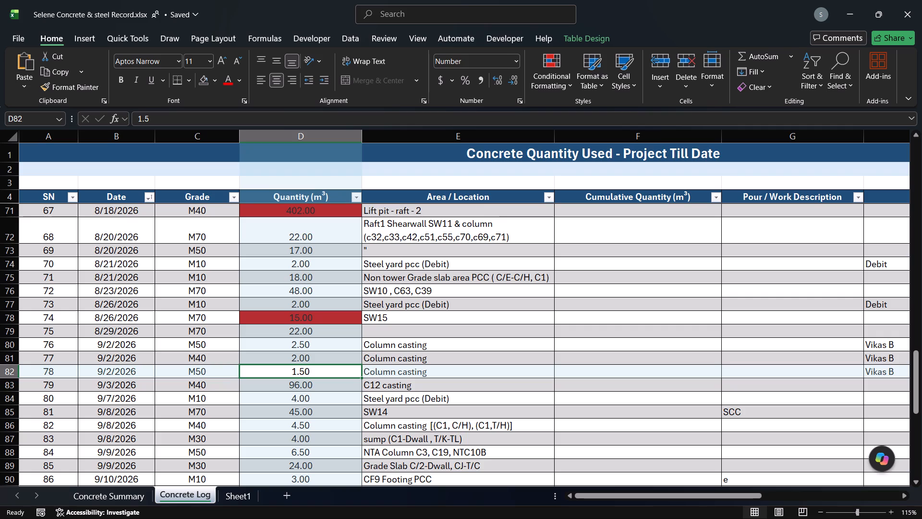
click(319, 347)
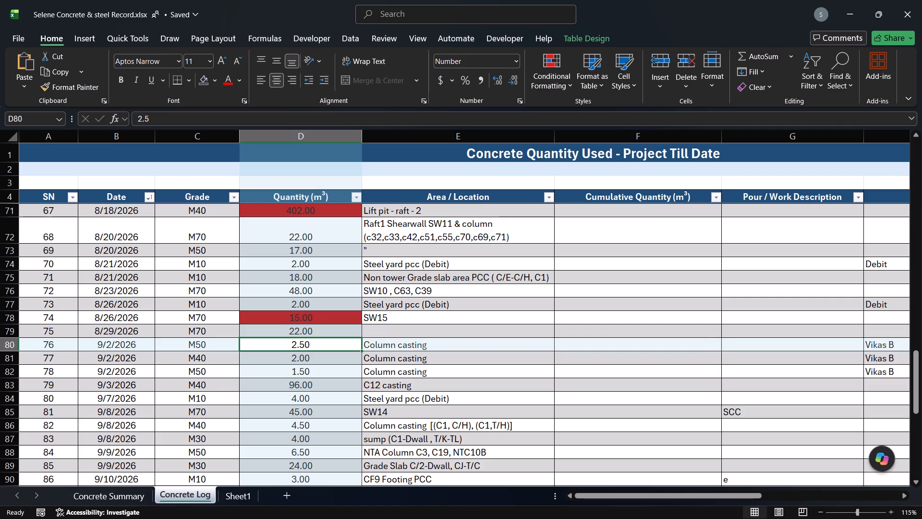
shift+click(307, 373)
click(215, 81)
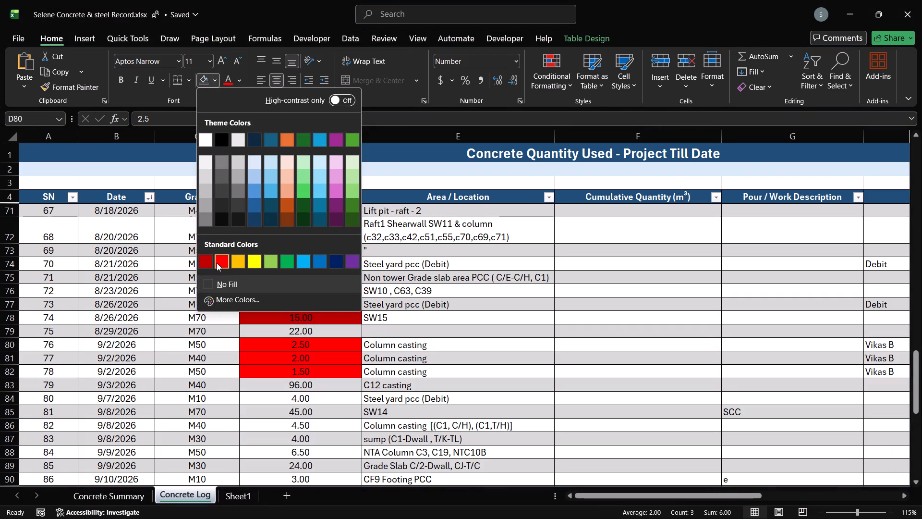
click(200, 261)
Review the flagged quantities in the earlier July and August entries and the quantity of the C12 casting entry.
scroll(267, 360, down, 2)
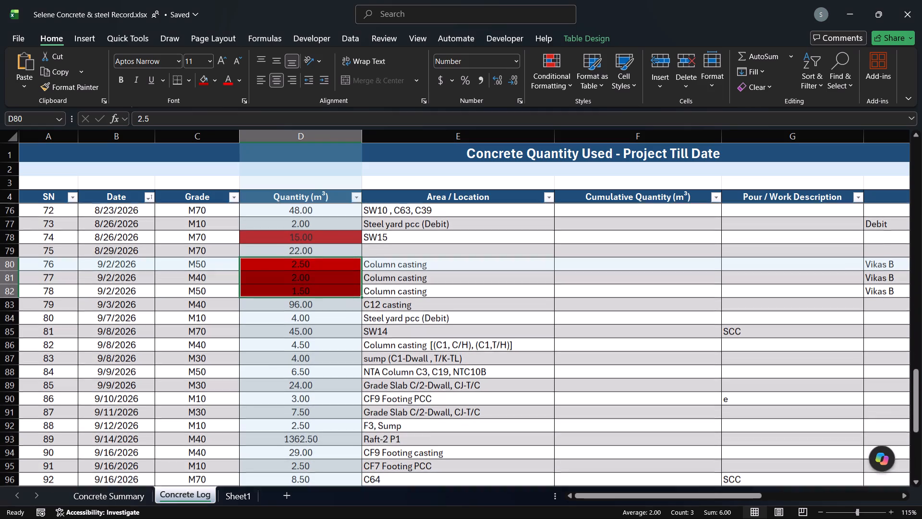
click(309, 305)
scroll(302, 362, up, 15)
scroll(304, 386, down, 2)
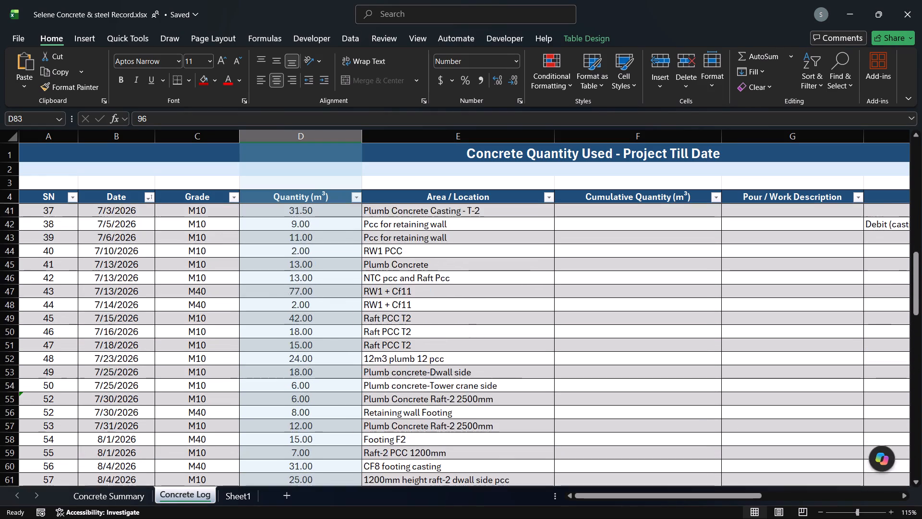
scroll(304, 386, down, 10)
scroll(303, 388, up, 2)
scroll(303, 388, down, 2)
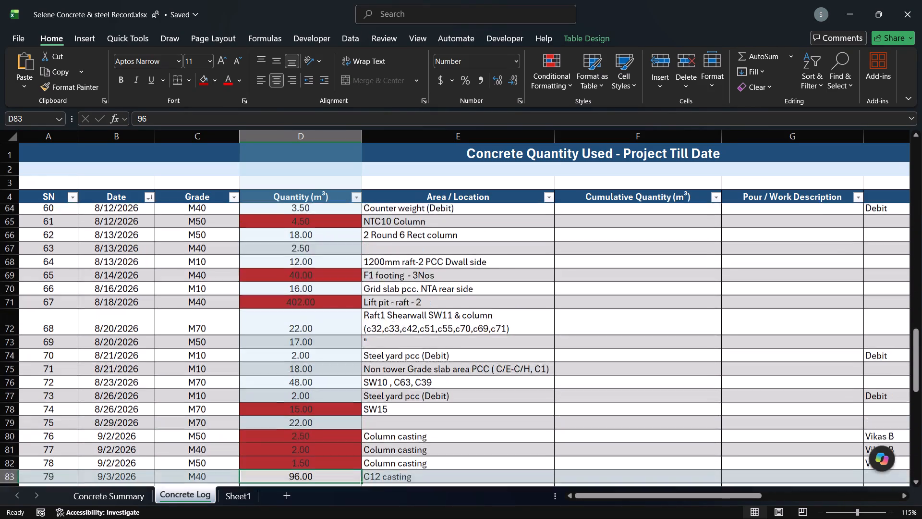
scroll(303, 388, down, 1)
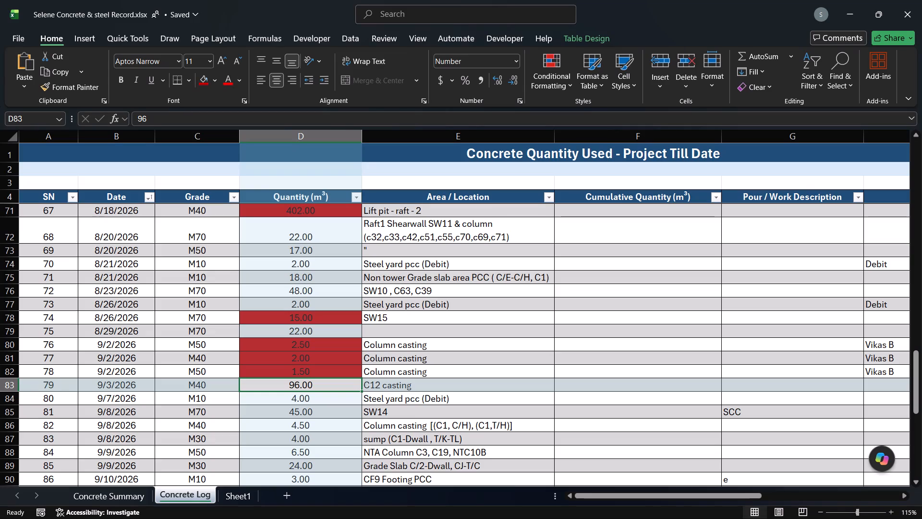
click(295, 364)
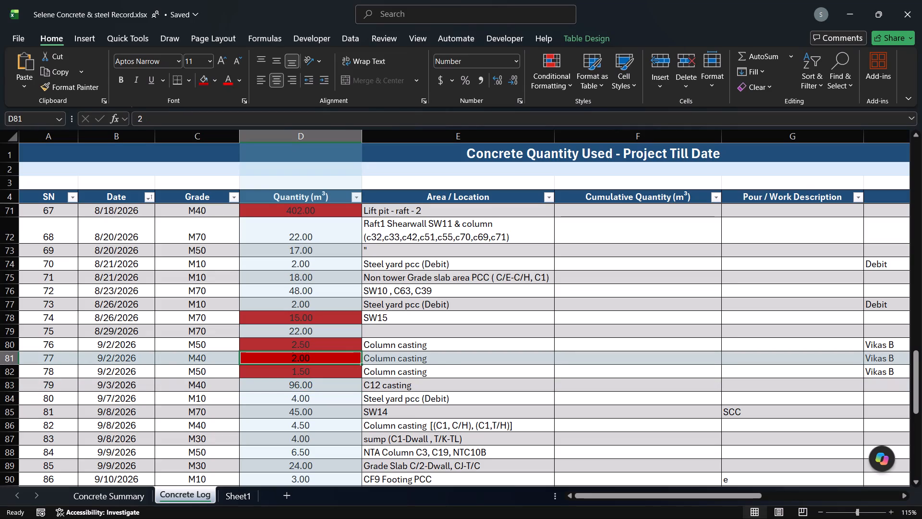
scroll(298, 363, down, 1)
click(312, 350)
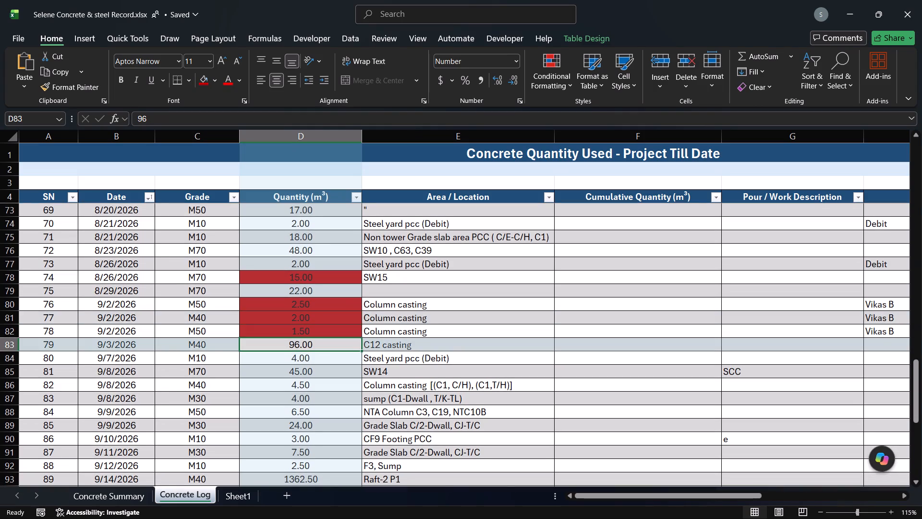
scroll(310, 357, down, 1)
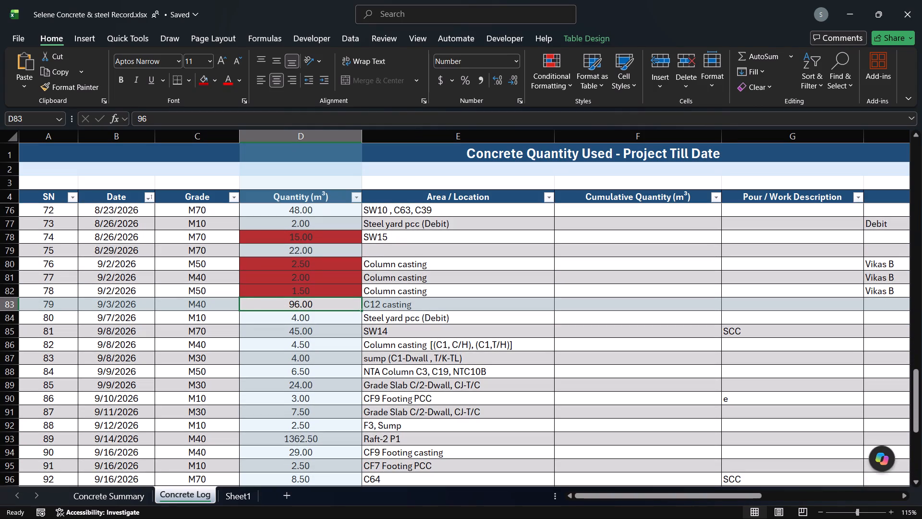
Check the 9/3/2026 entry in row 83 and correct its area/location to "CF12 casting".
click(145, 306)
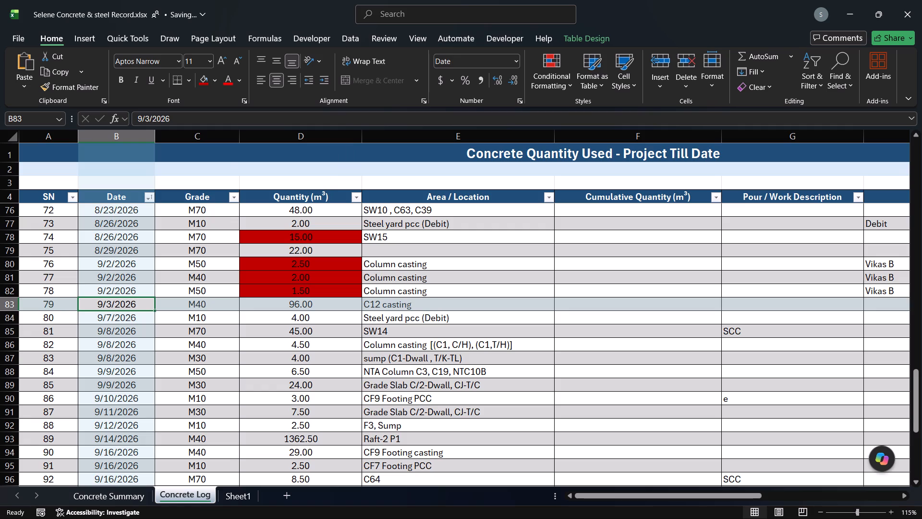
click(267, 306)
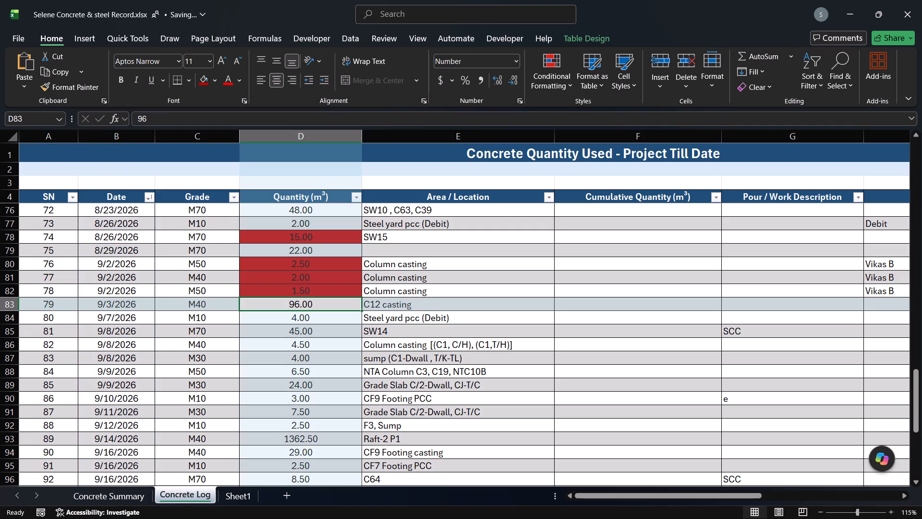
click(371, 308)
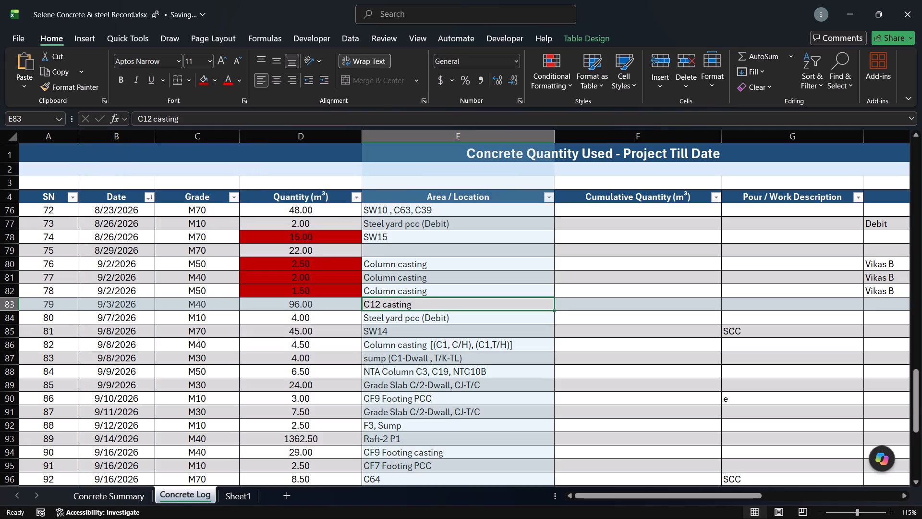
click(393, 307)
click(388, 323)
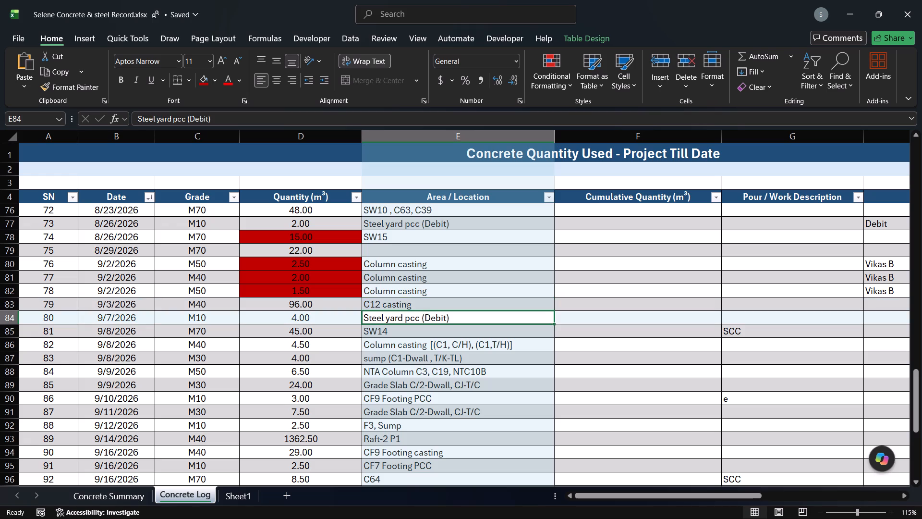
click(400, 307)
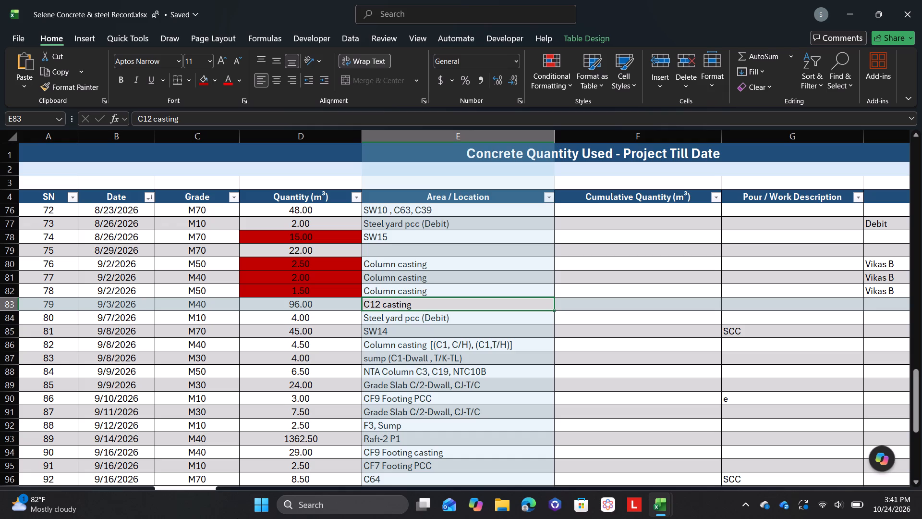
click(387, 322)
click(401, 303)
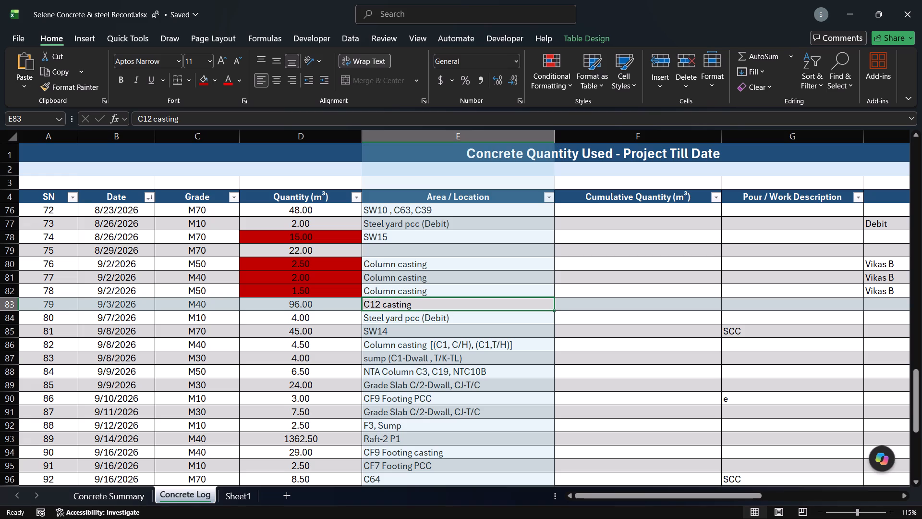
click(370, 305)
click(370, 305)
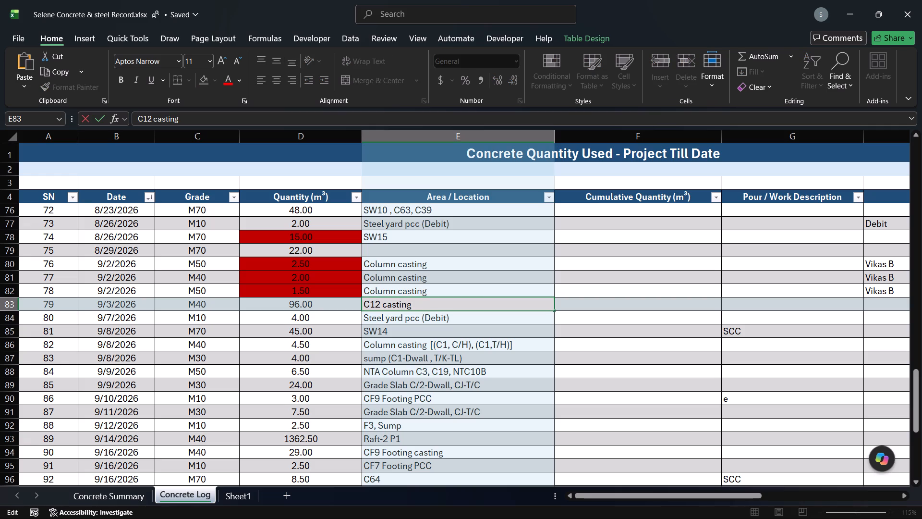
key(shift+f)
click(373, 319)
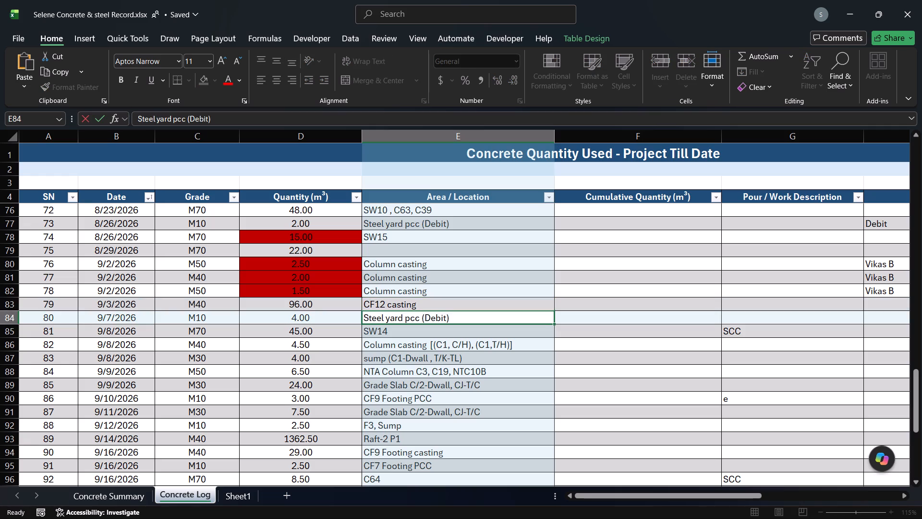
Check the quantity and location of the 9/7/2026 steel yard PCC entry and the grade and quantity of the SW14 entry.
click(304, 318)
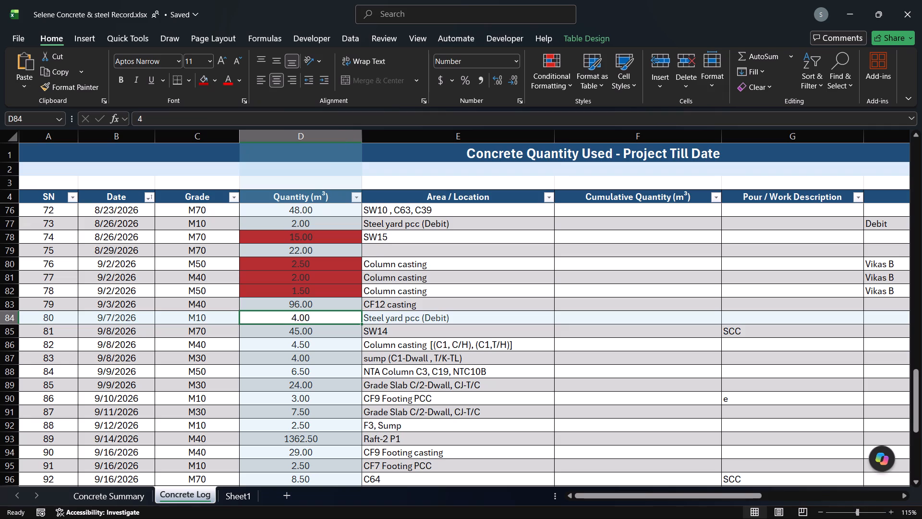
click(333, 343)
click(310, 319)
click(506, 321)
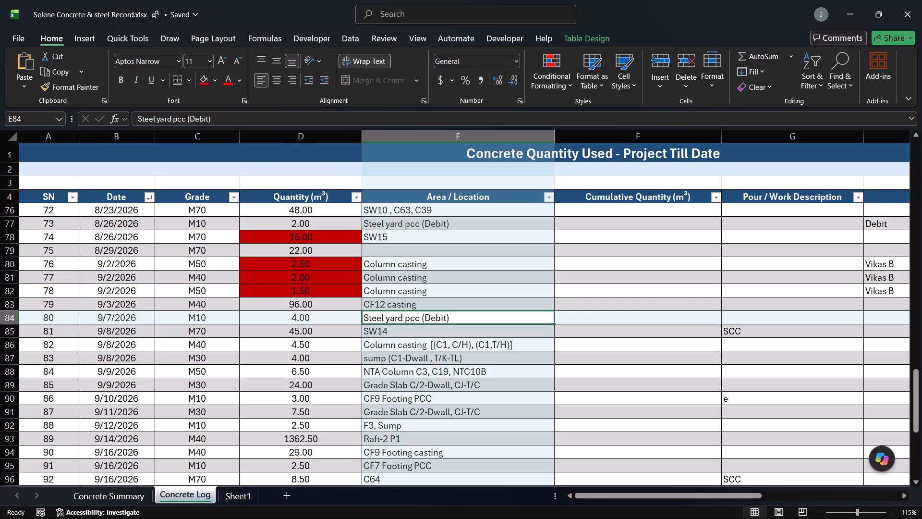
click(302, 332)
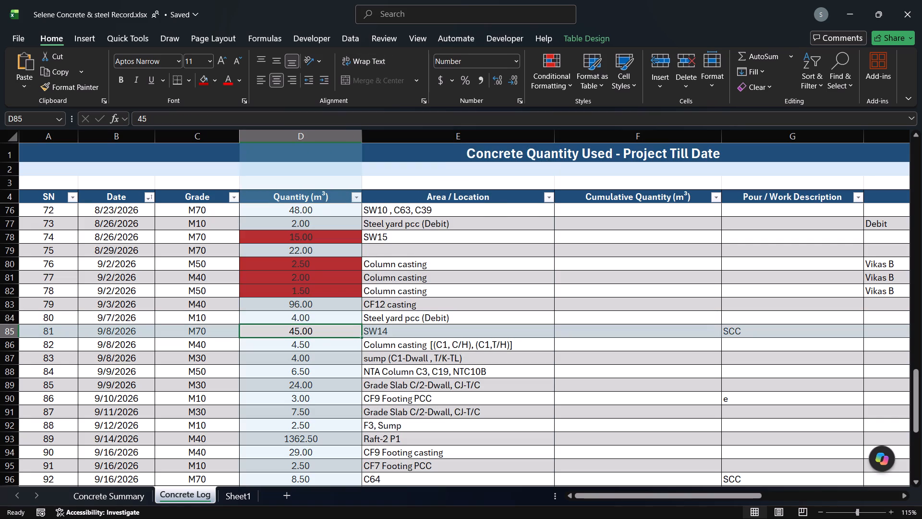
click(172, 332)
click(267, 335)
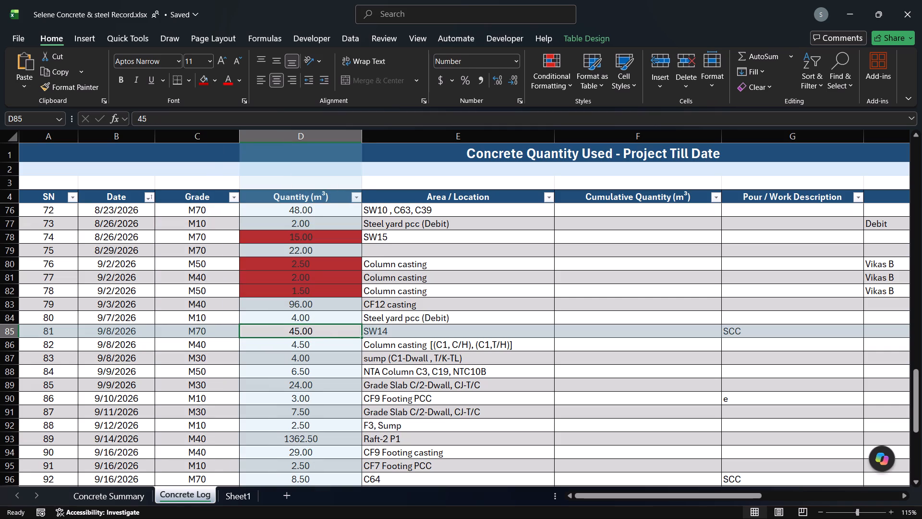
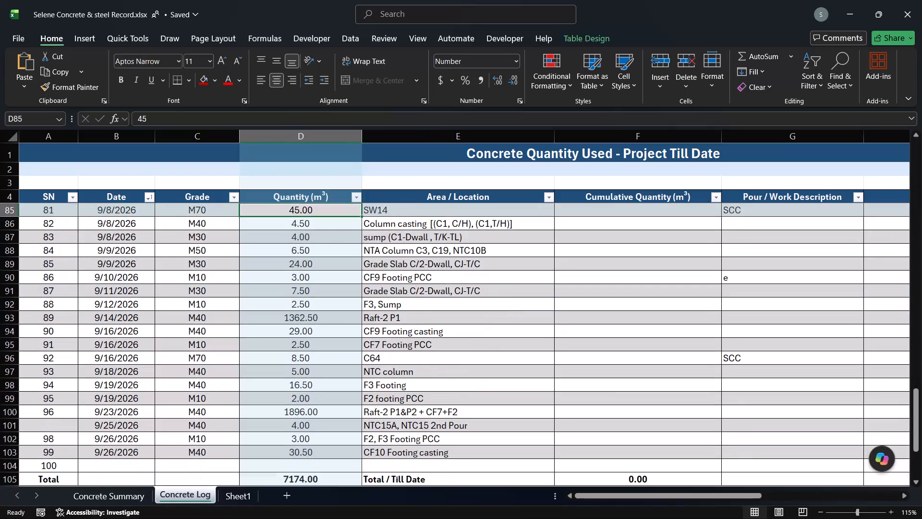
Check the quantities of the 9/8/2026 SW14 and column casting entries and the date, quantity and location of the 9/9/2026 grade slab entry.
scroll(272, 288, up, 1)
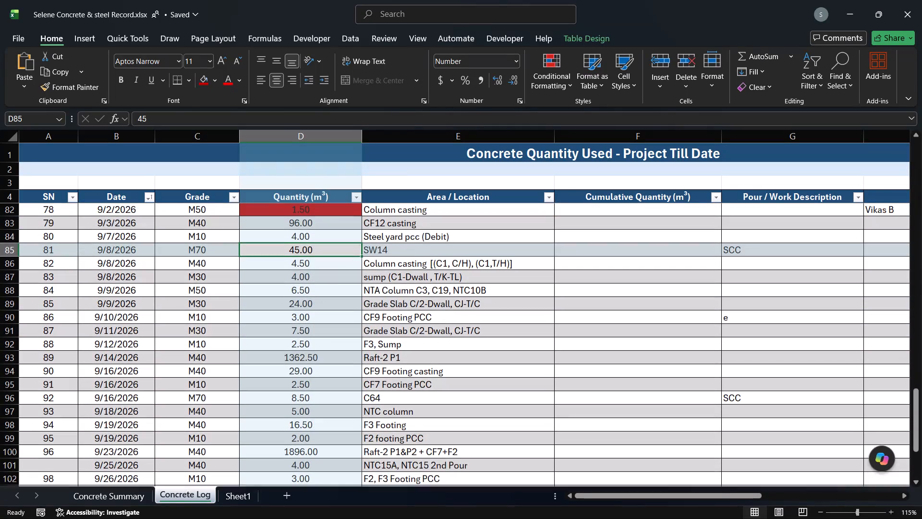
click(312, 265)
scroll(312, 265, down, 1)
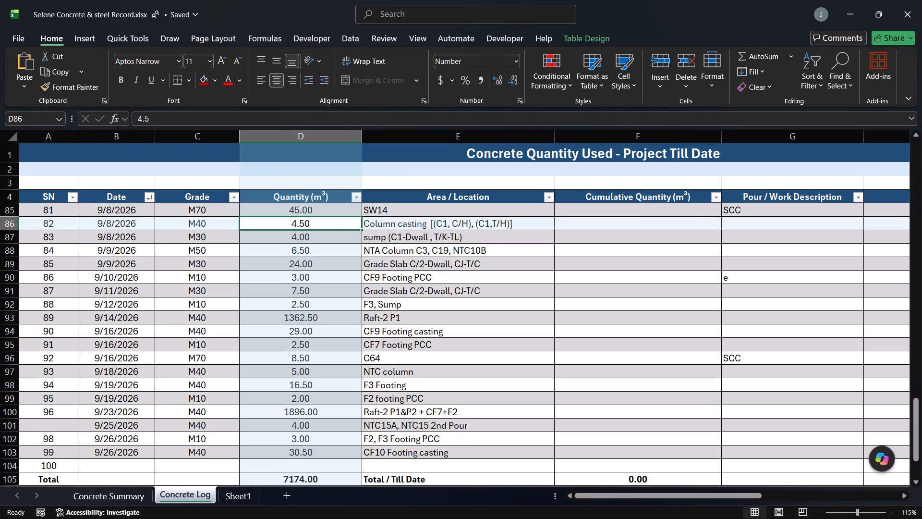
scroll(291, 232, up, 1)
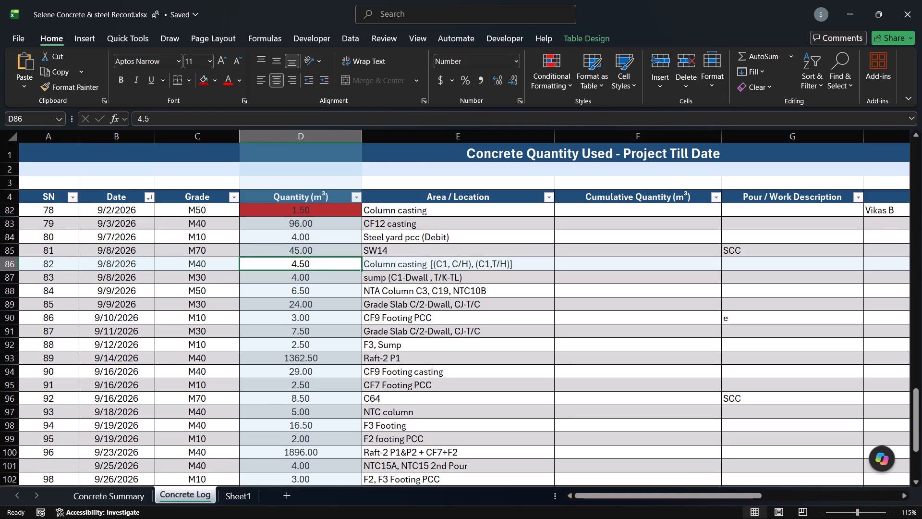
click(289, 251)
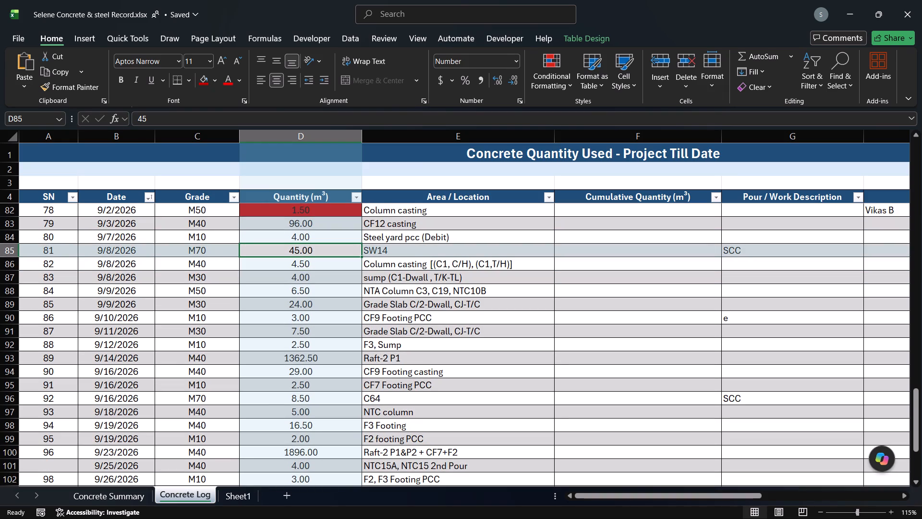
scroll(283, 251, down, 1)
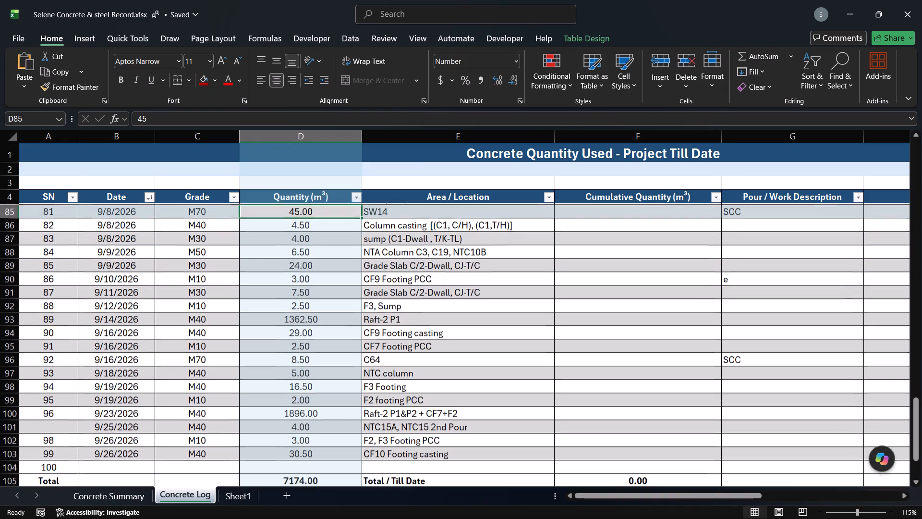
click(284, 224)
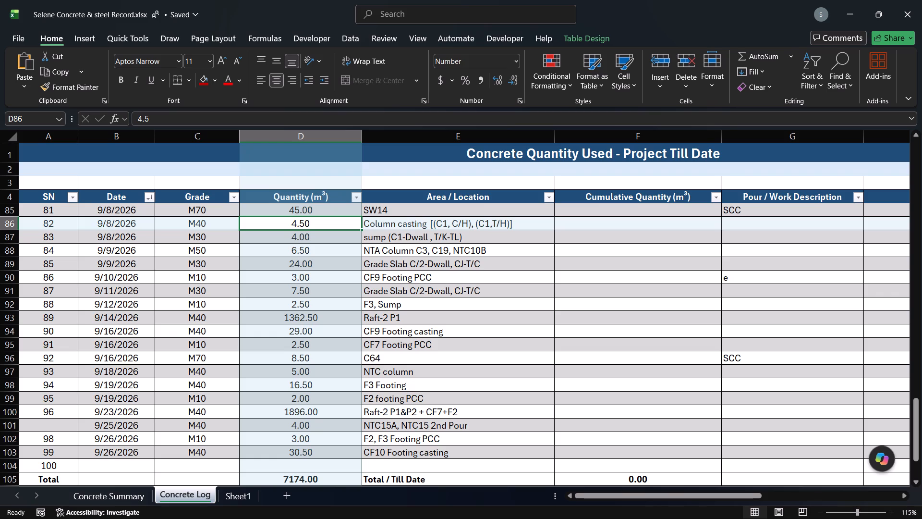
scroll(301, 245, up, 1)
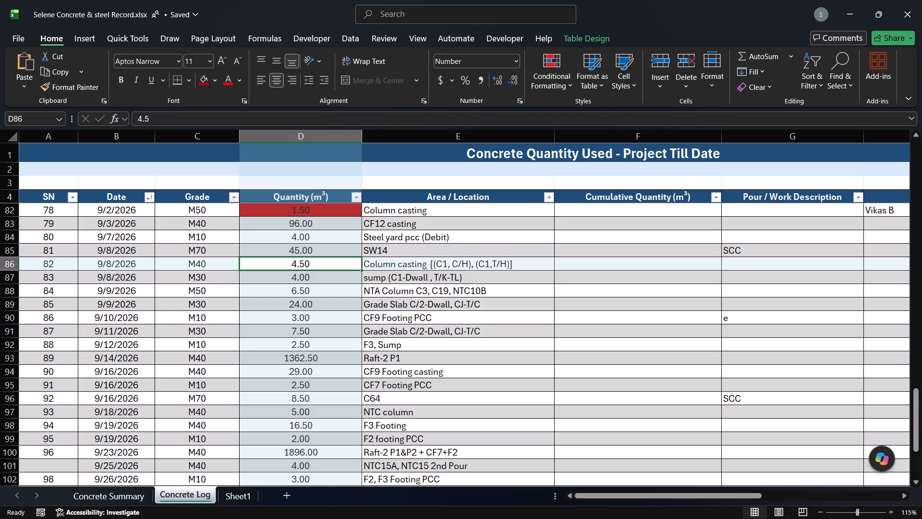
click(121, 306)
click(321, 307)
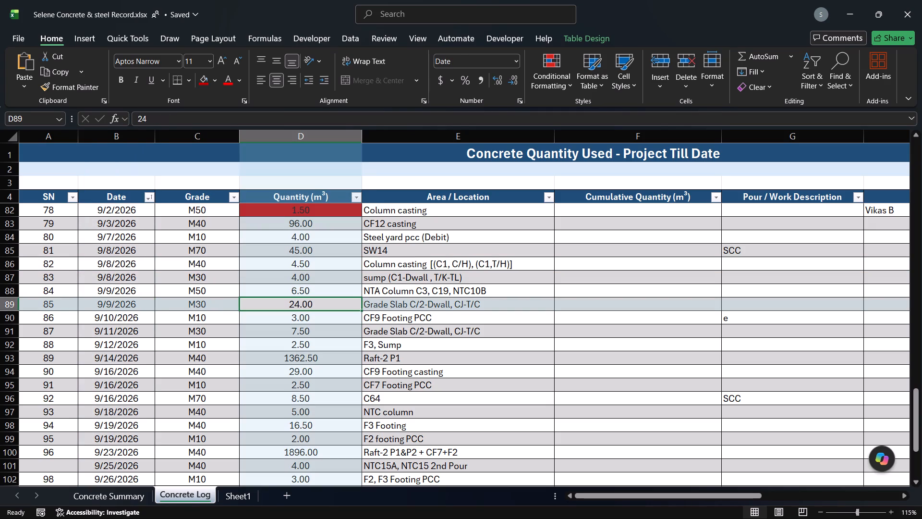
click(396, 307)
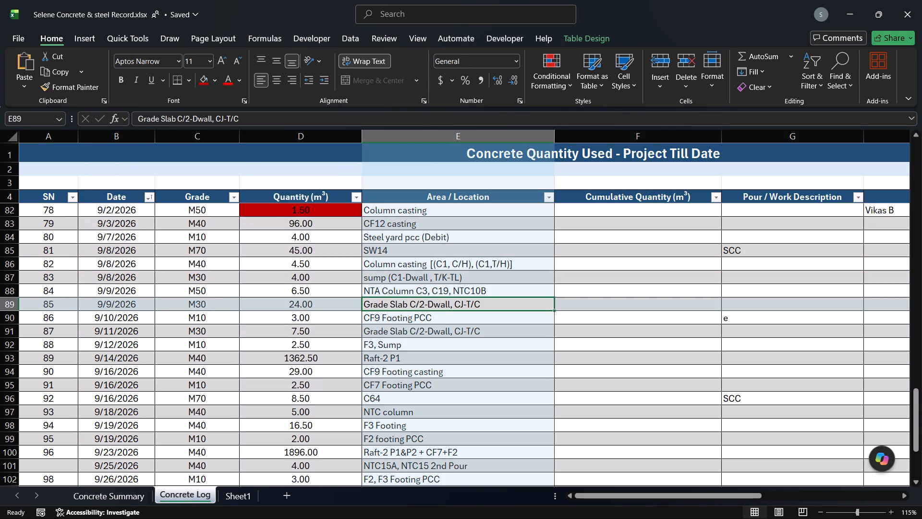
click(311, 306)
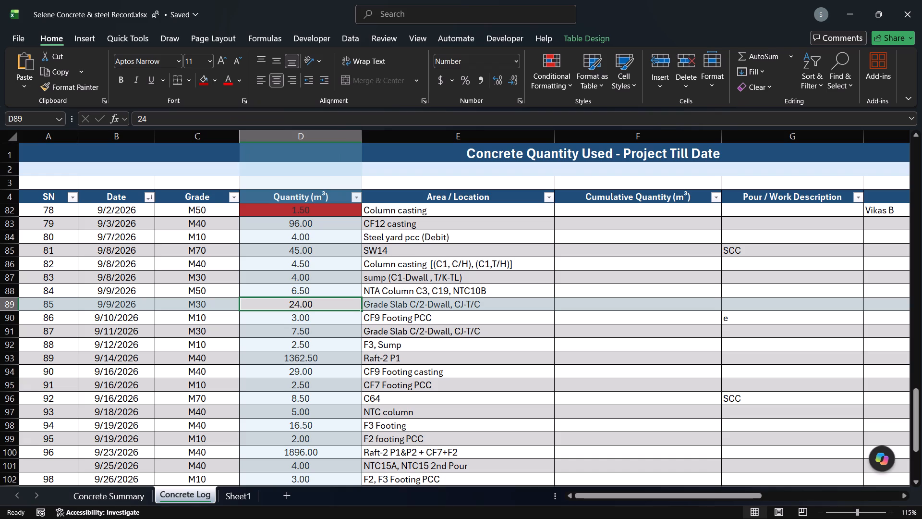
click(314, 265)
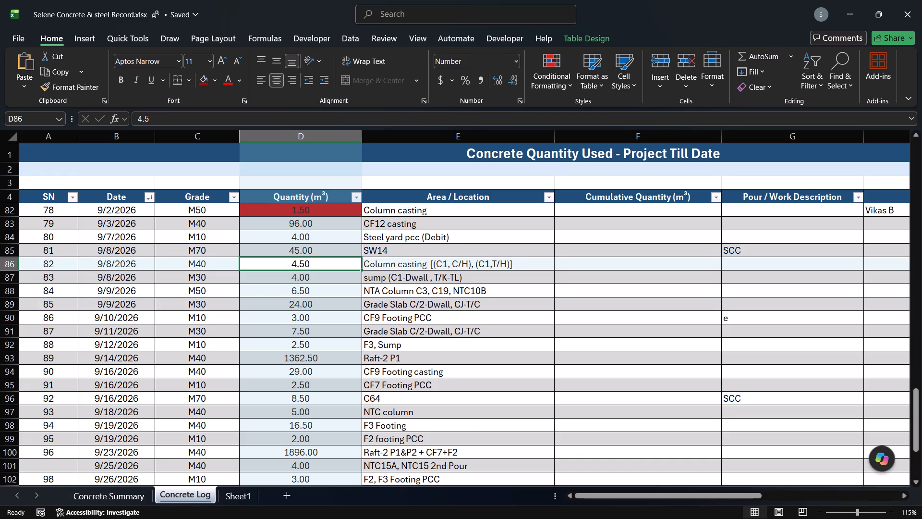
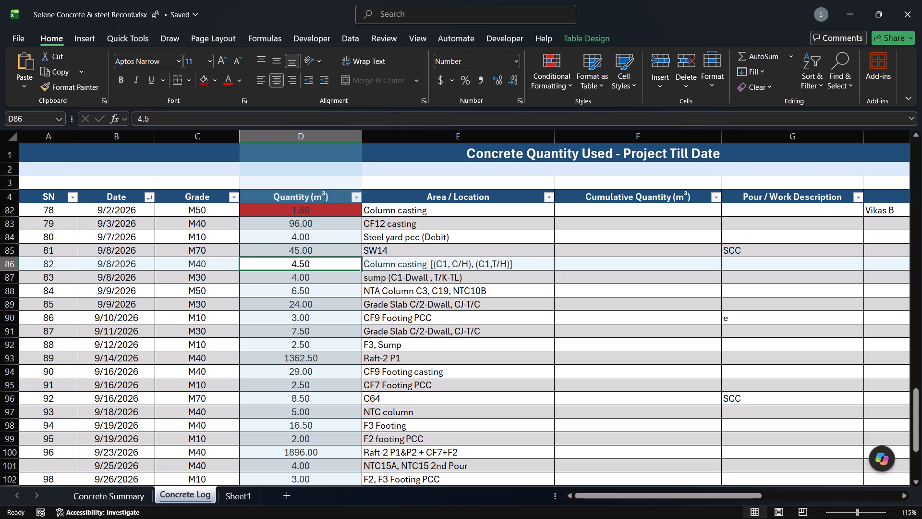
Flag the quantities of the 9/8/2026 column casting and sump entries with a red fill.
click(297, 280)
click(306, 268)
shift+click(306, 280)
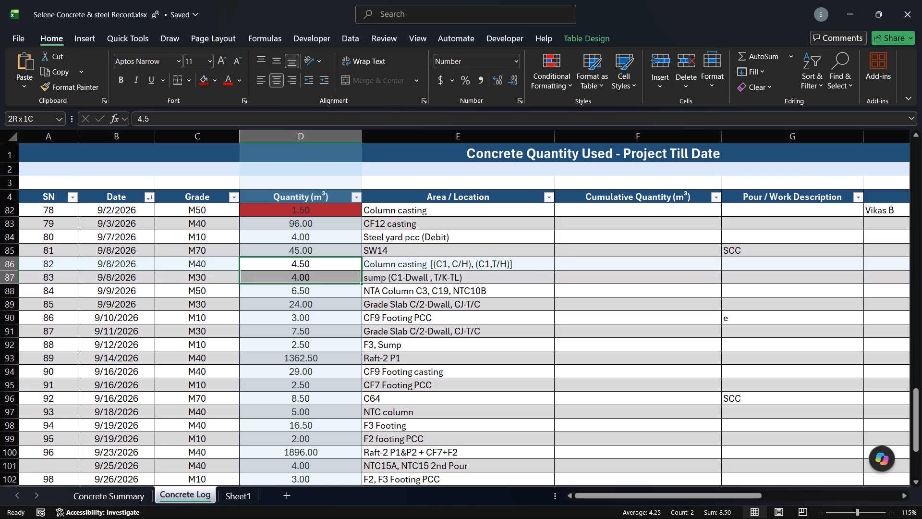
click(202, 84)
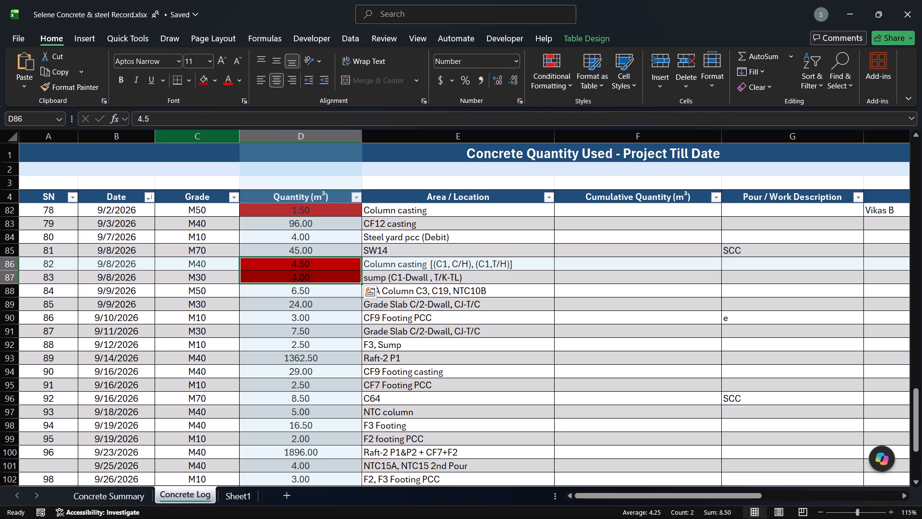
Check the quantities of the 9/9/2026 NTA column entry and the 9/11/2026 grade slab entry.
click(297, 297)
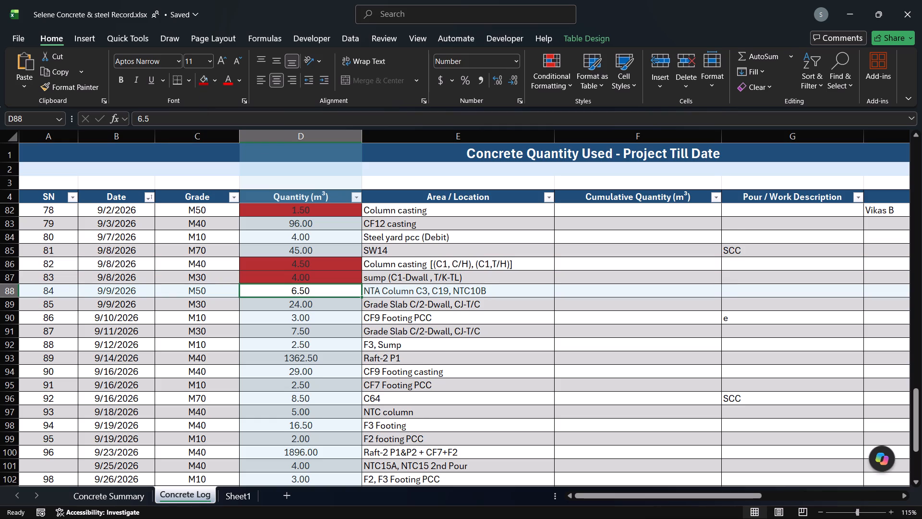
scroll(303, 330, down, 1)
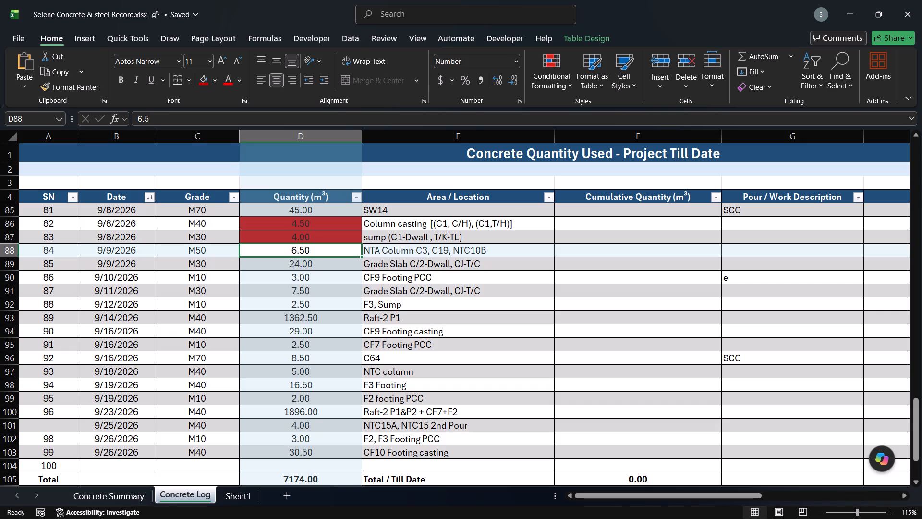
click(291, 287)
click(315, 251)
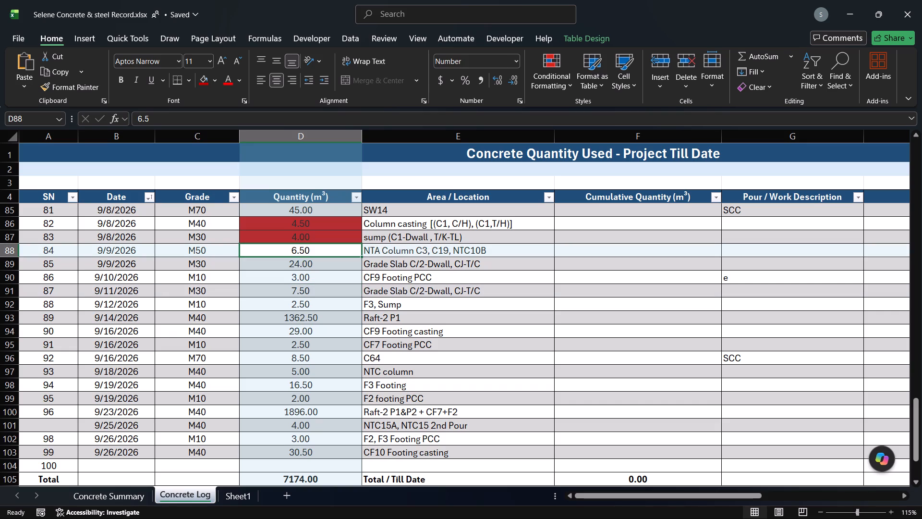
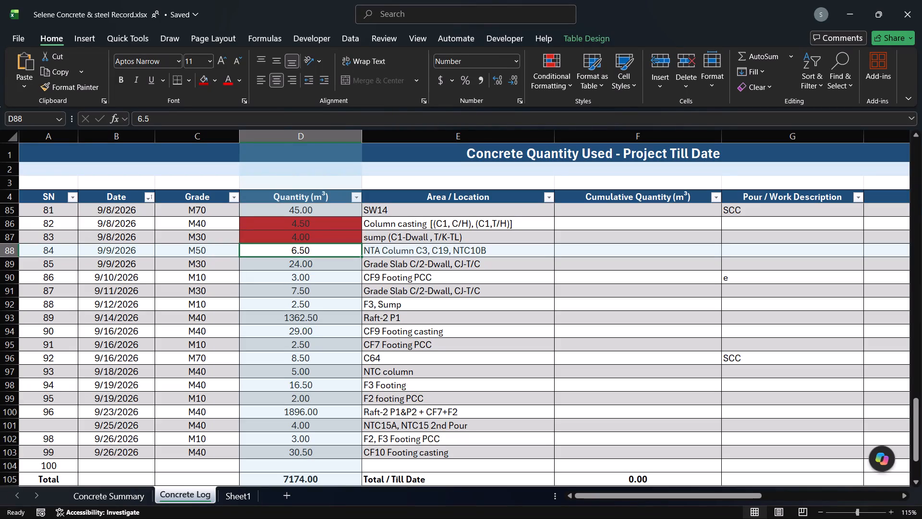
Check the quantities and locations of the Concrete Log entries dated 9/9/2026 through 9/14/2026.
click(305, 264)
click(303, 254)
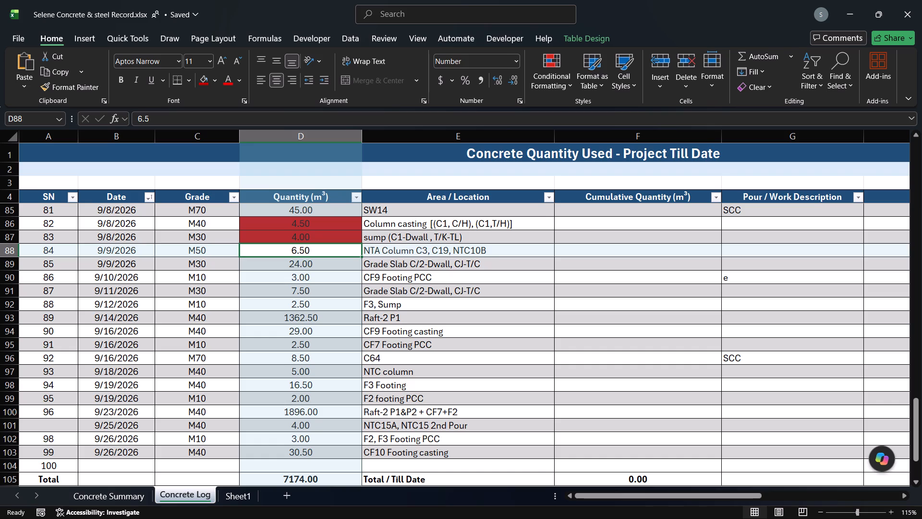
click(303, 282)
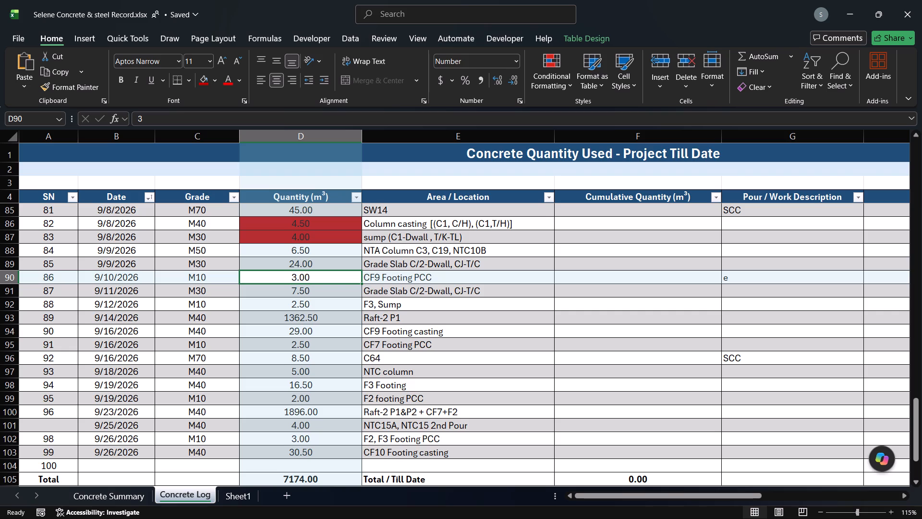
click(308, 291)
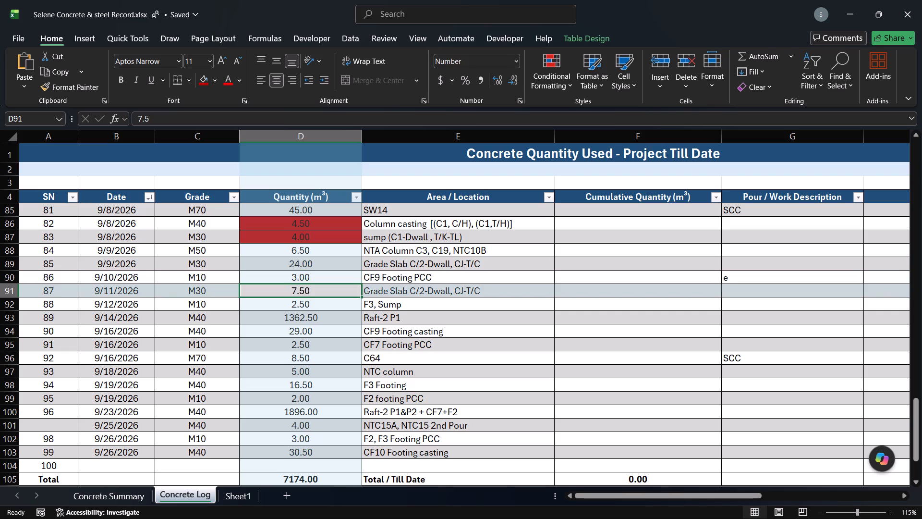
click(303, 280)
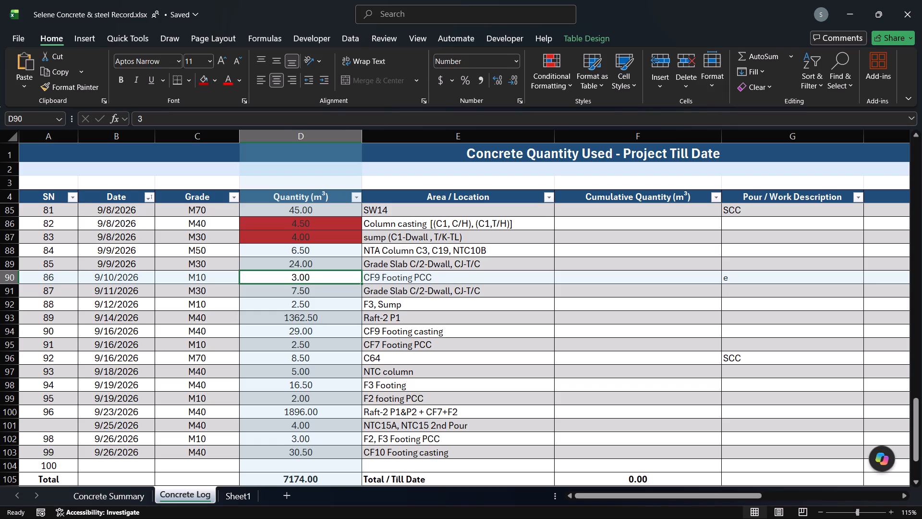
click(306, 294)
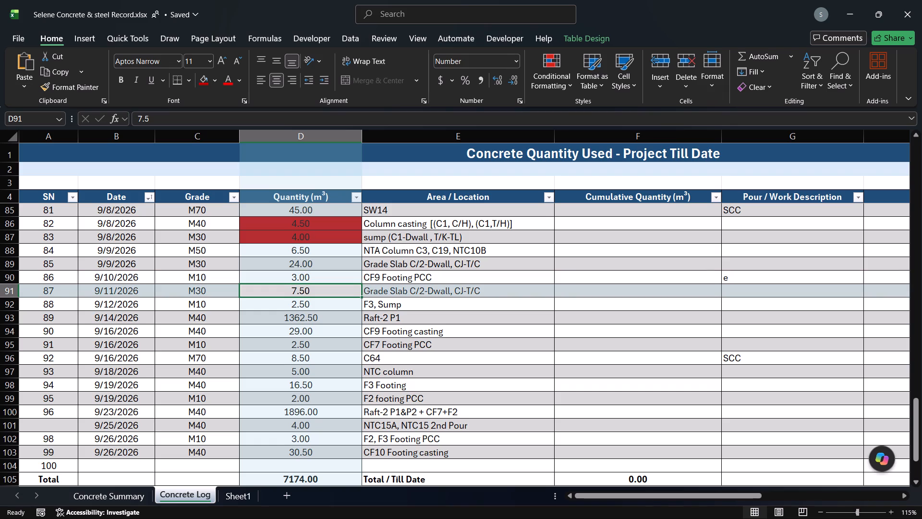
click(309, 282)
click(307, 290)
click(424, 288)
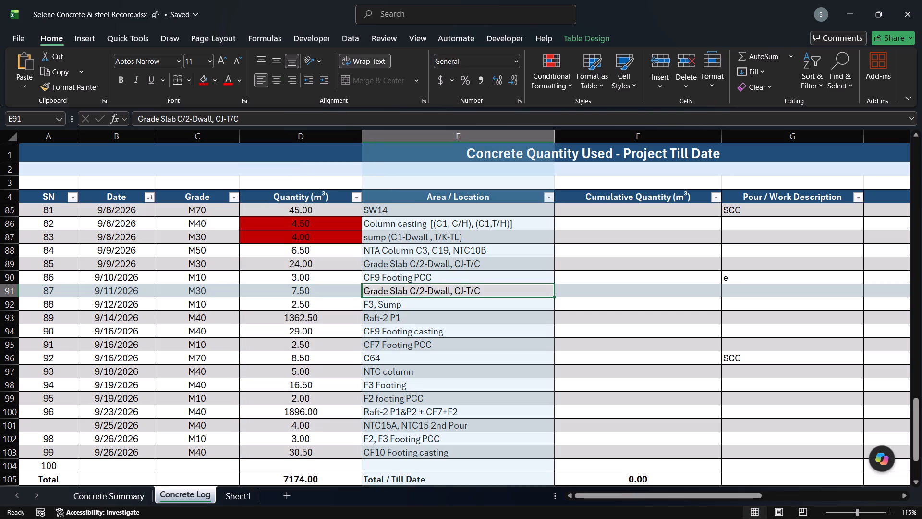
click(307, 291)
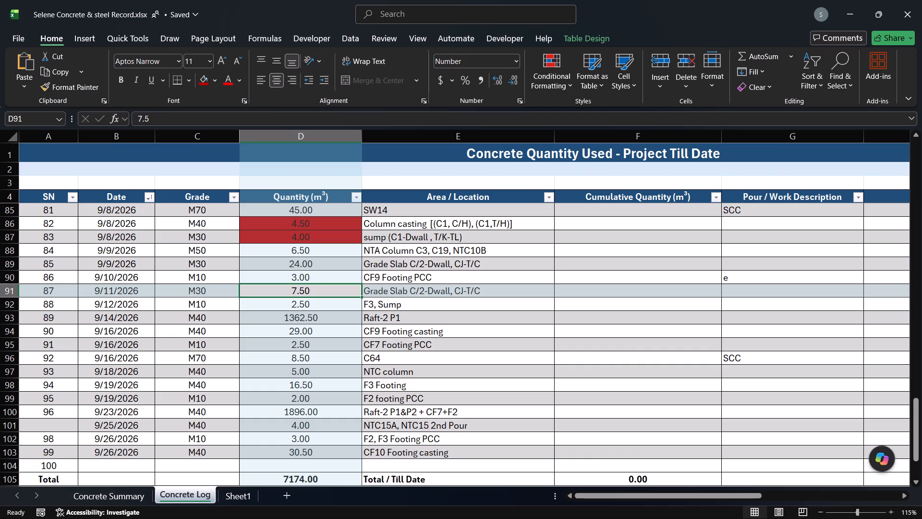
scroll(305, 293, down, 1)
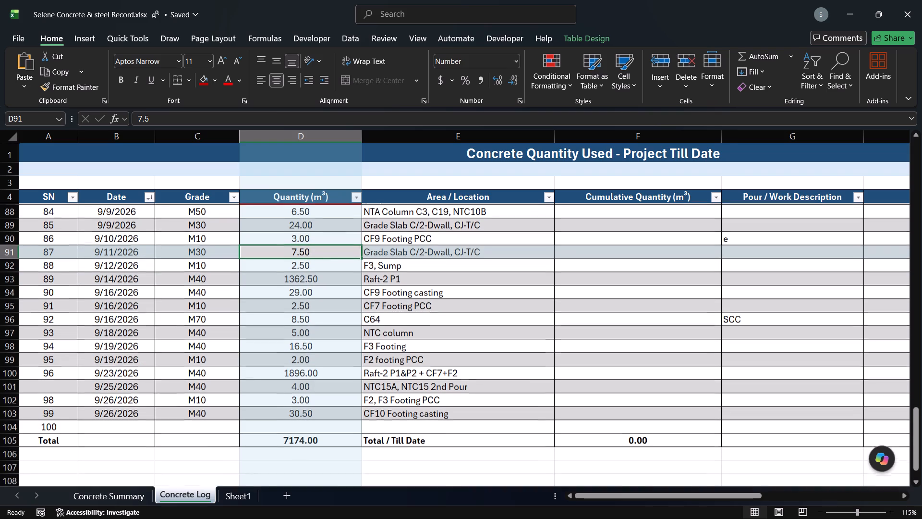
click(321, 266)
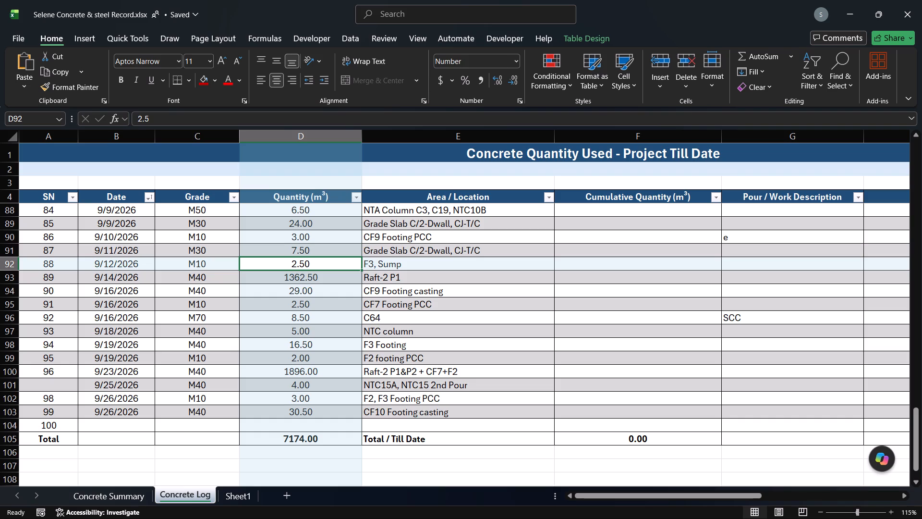
click(444, 264)
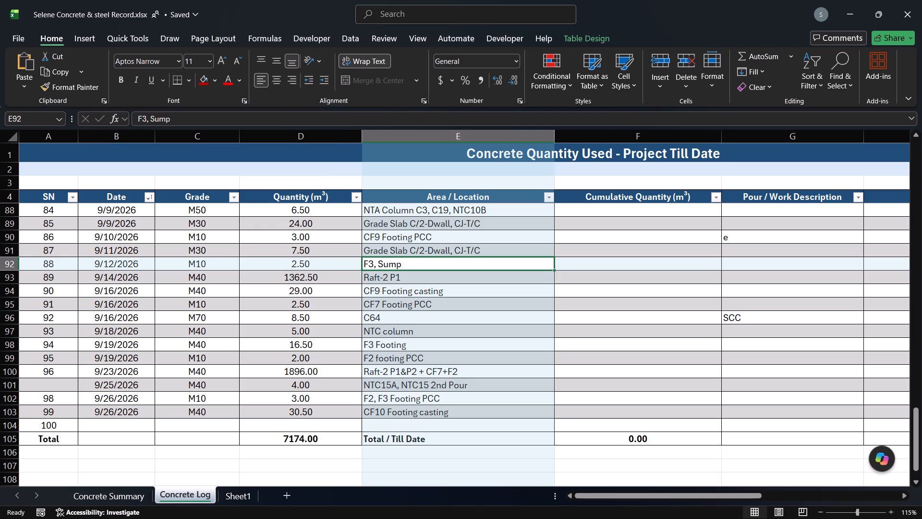
click(304, 278)
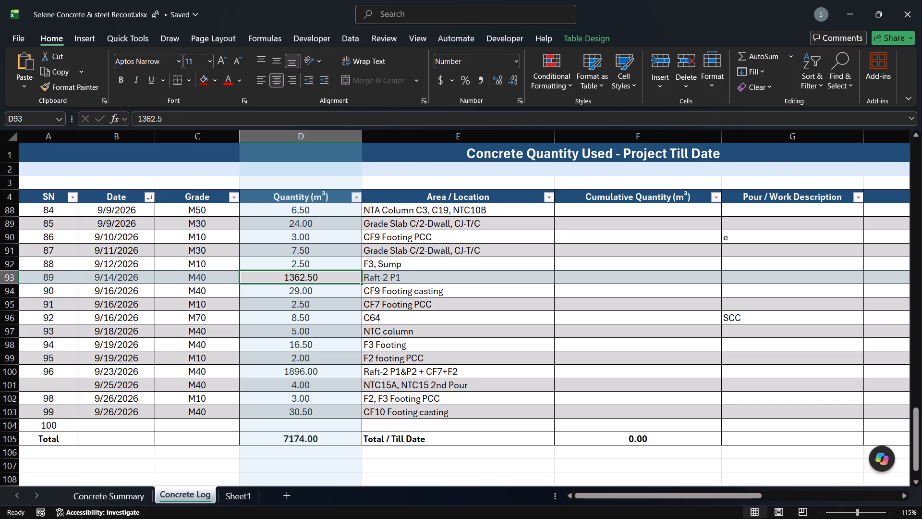
Insert a row above the 9/14/2026 Raft-2 P1 entry and enter date 9/12/2026 and grade M10.
click(11, 279)
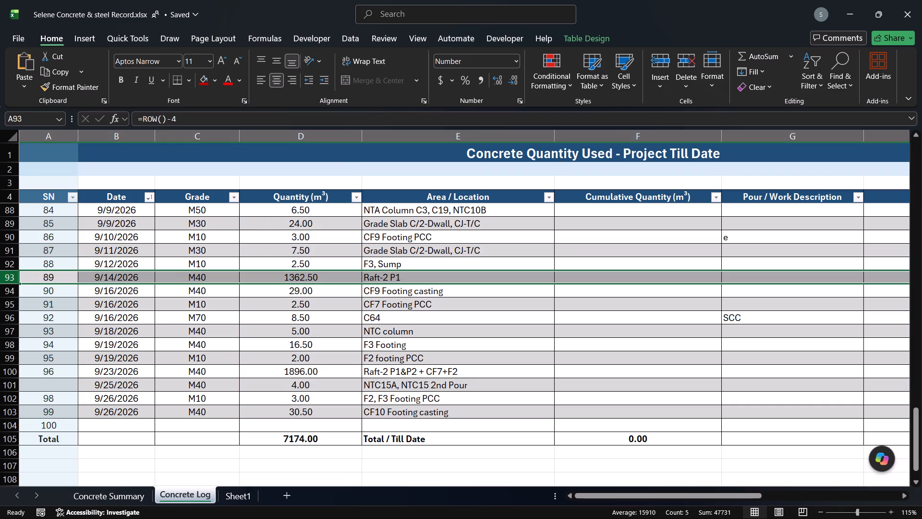
key(ctrl+shift+equal)
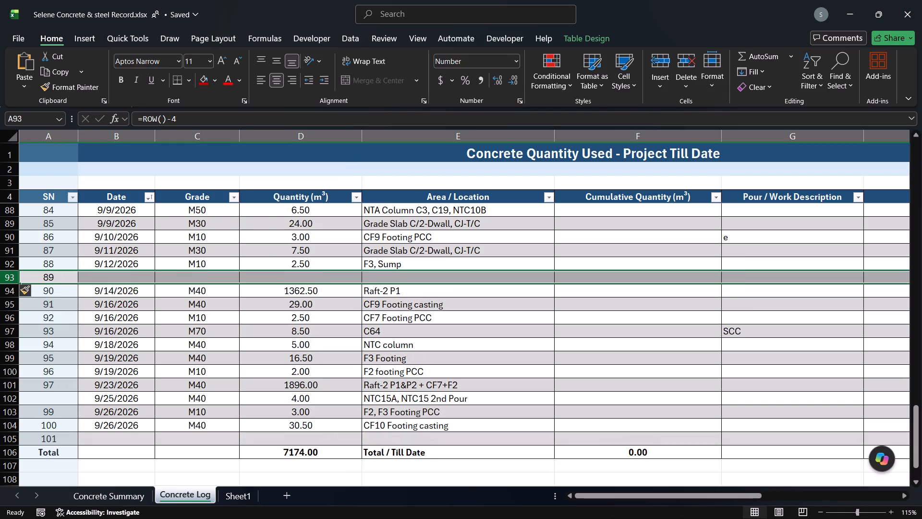
click(113, 282)
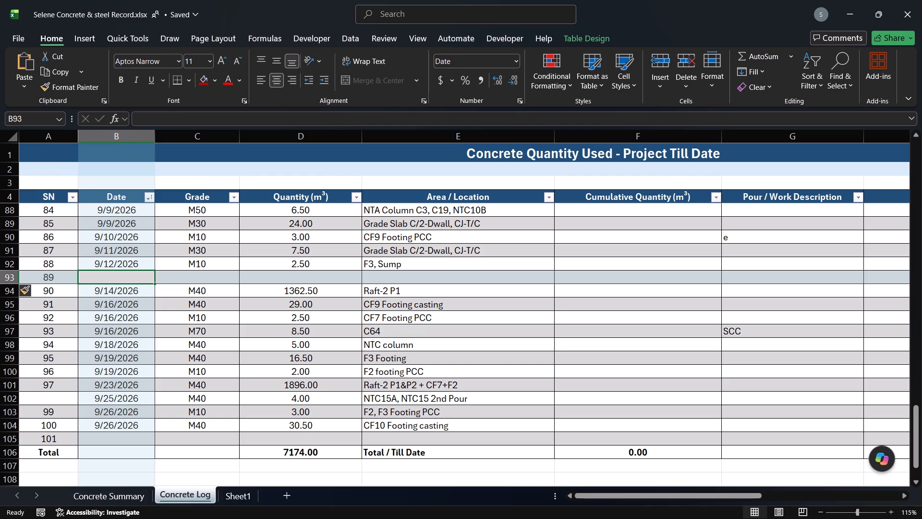
text(9/12)
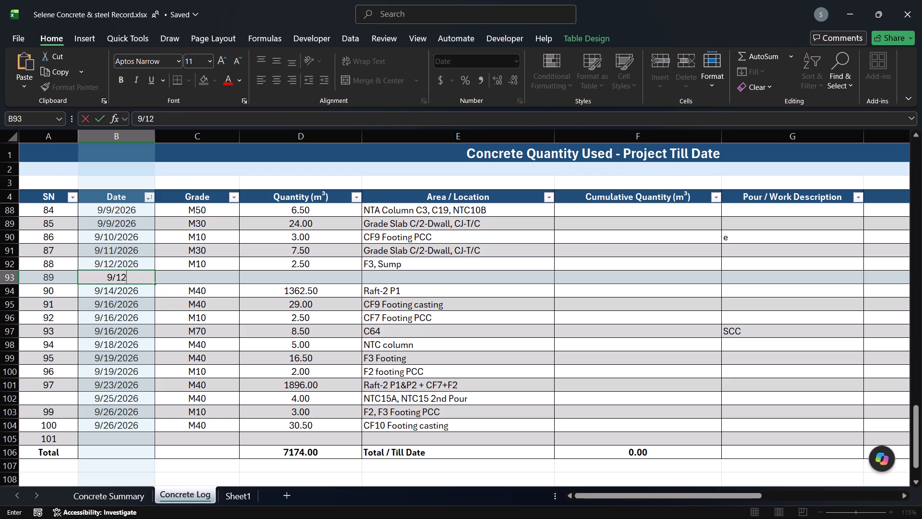
text(/2026)
key(Tab)
key(shift+m)
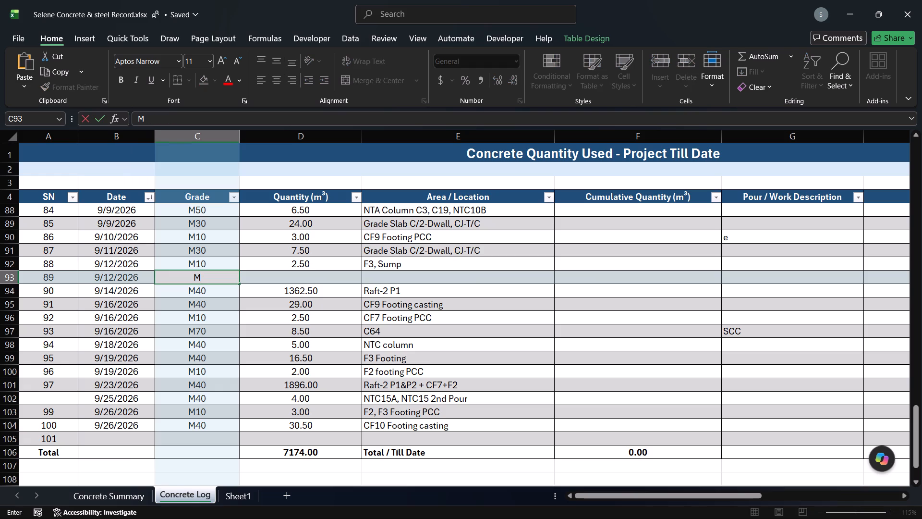
text(10)
key(Tab)
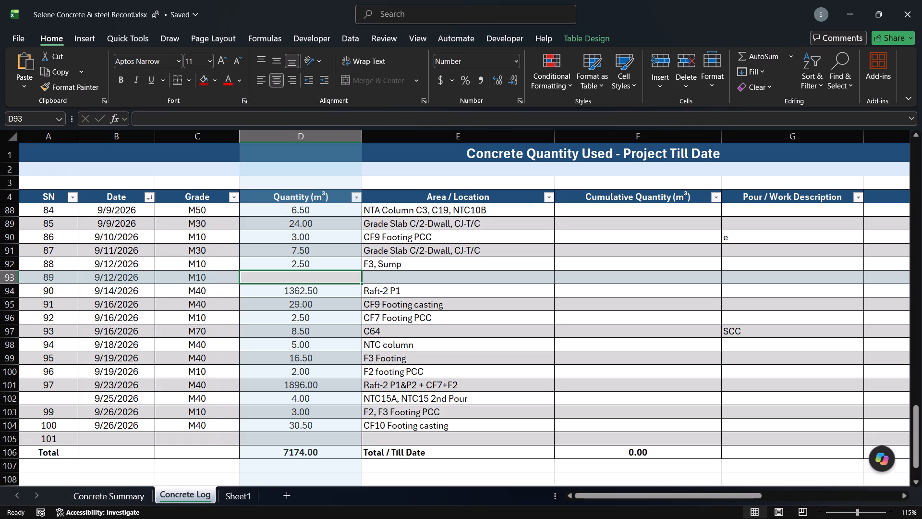
Correct the new 9/12/2026 entry's grade to M30 and set its quantity to 1, leaving the area/location blank.
text(M30)
key(Tab)
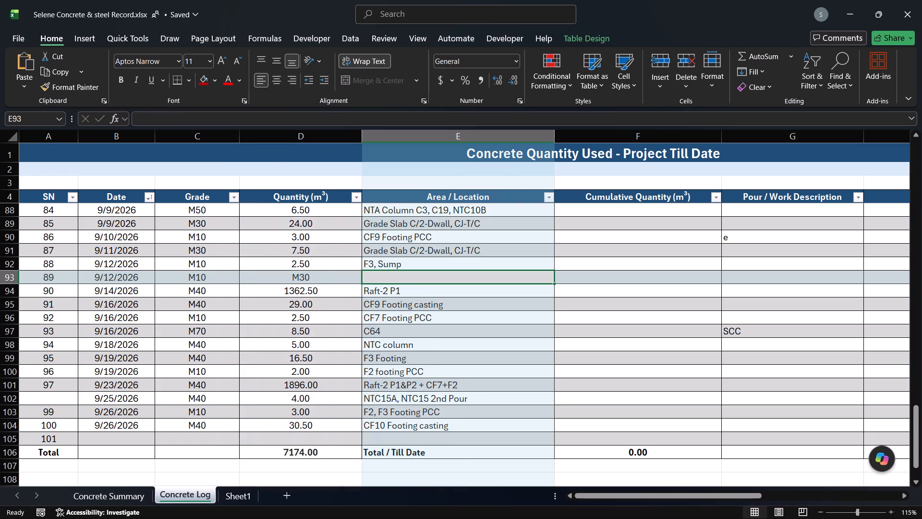
key(1)
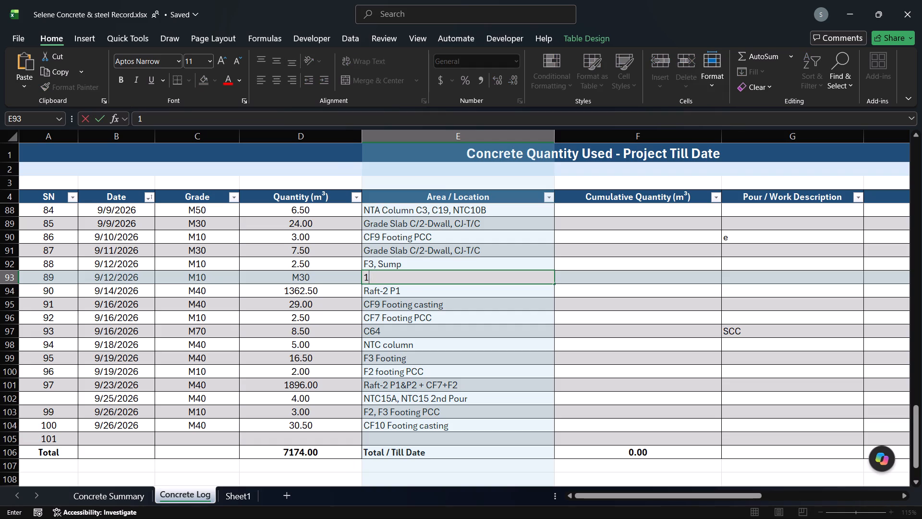
click(329, 277)
key(BackSpace)
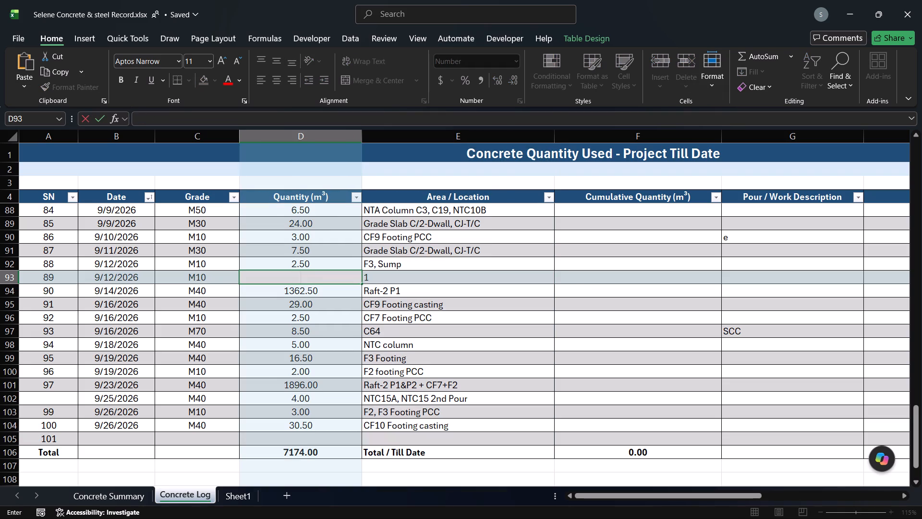
click(211, 279)
click(211, 279)
double_click(211, 279)
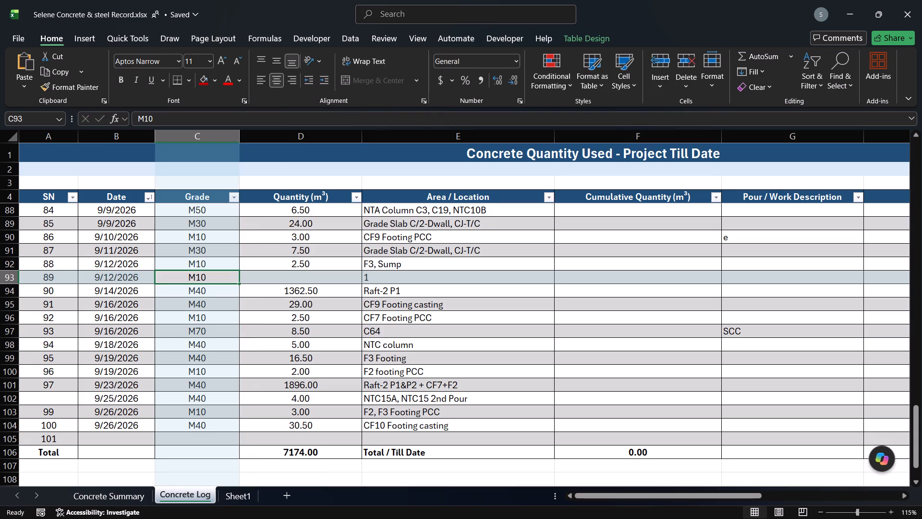
key(BackSpace)
key(BackSpace)
text(30)
key(Tab)
key(1)
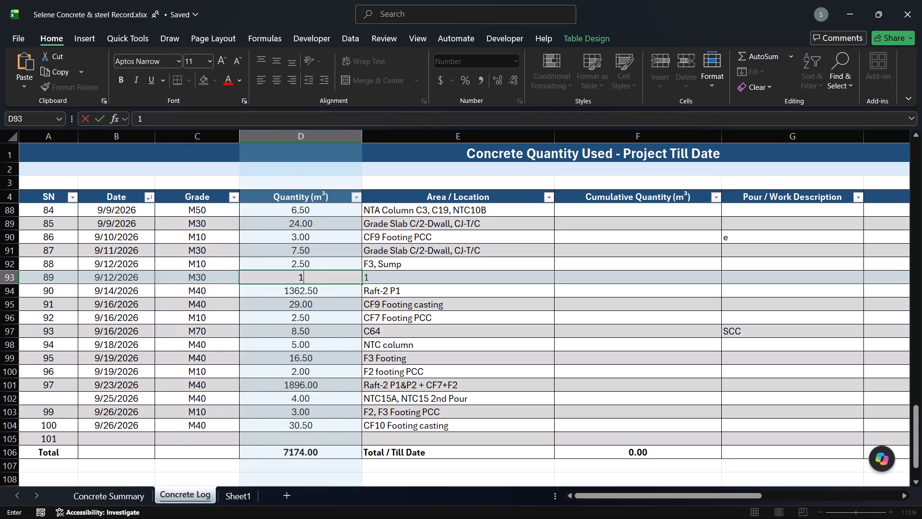
key(Tab)
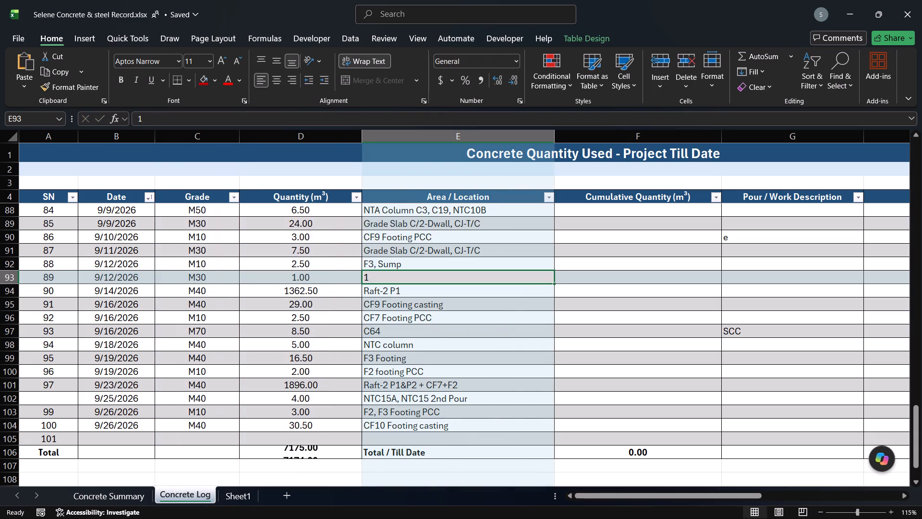
key(BackSpace)
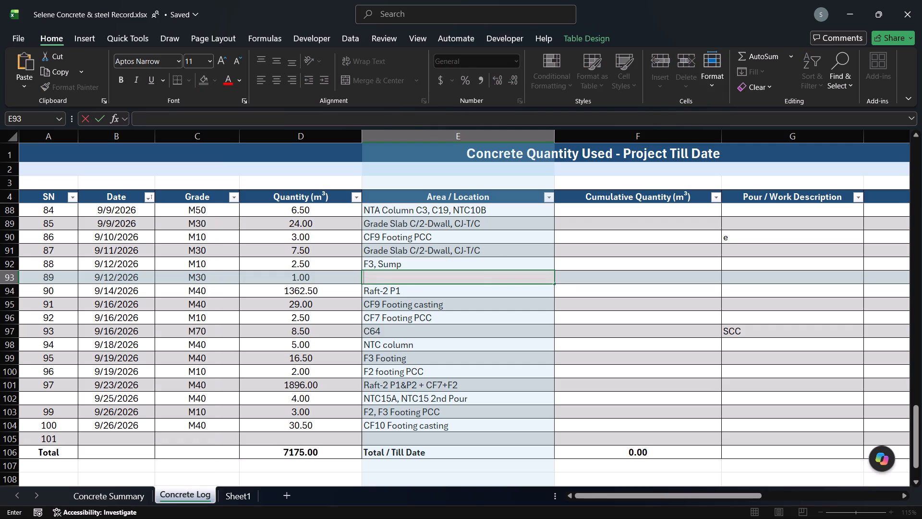
Select the entire row of the 9/14/2026 Raft-2 P1 entry.
click(36, 289)
click(16, 293)
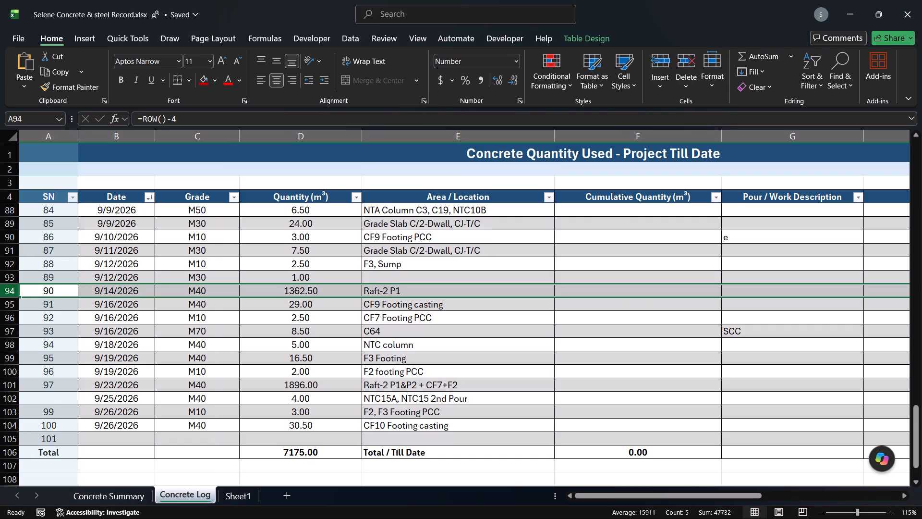
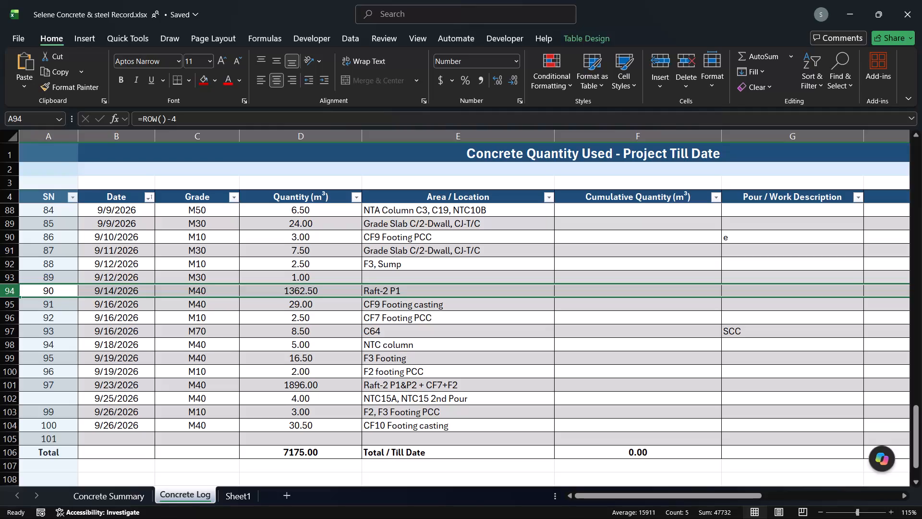
Change the date of the Raft-2 P1 entry in the Concrete Log to 9/15/2026.
click(106, 292)
click(47, 292)
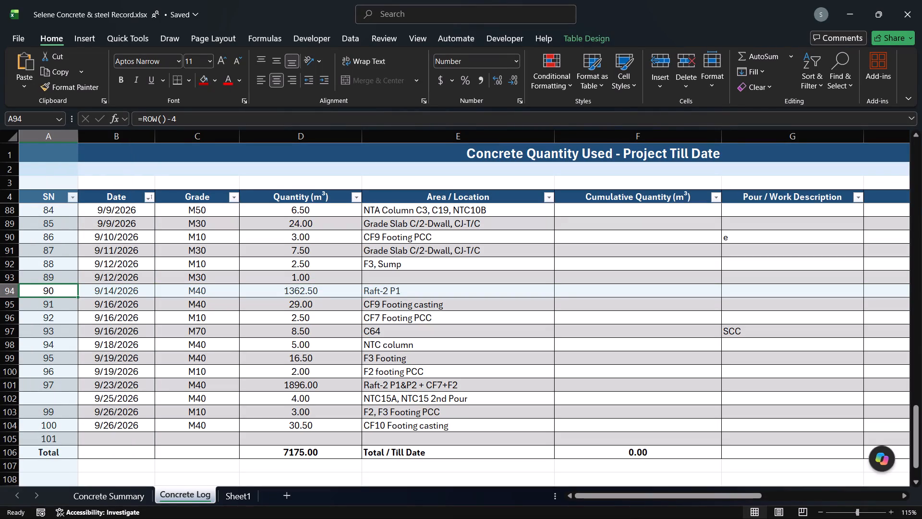
click(178, 292)
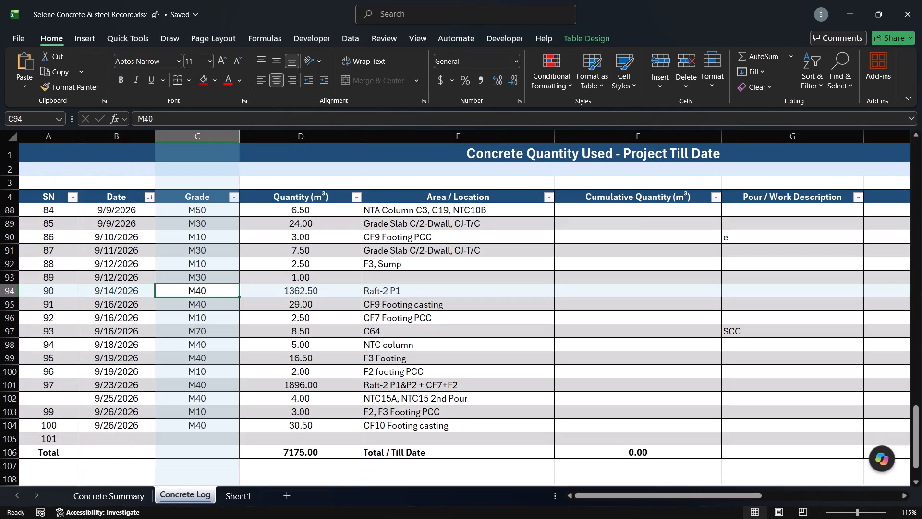
double_click(114, 293)
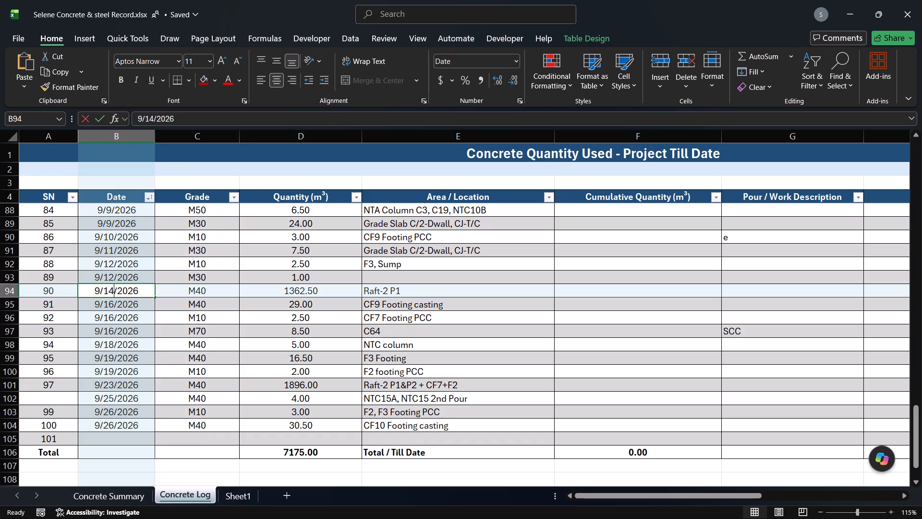
key(BackSpace)
key(5)
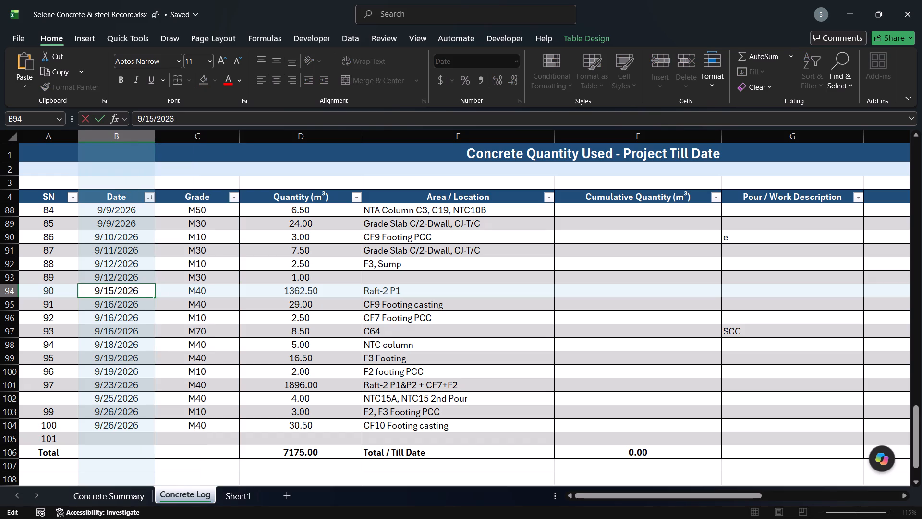
key(Tab)
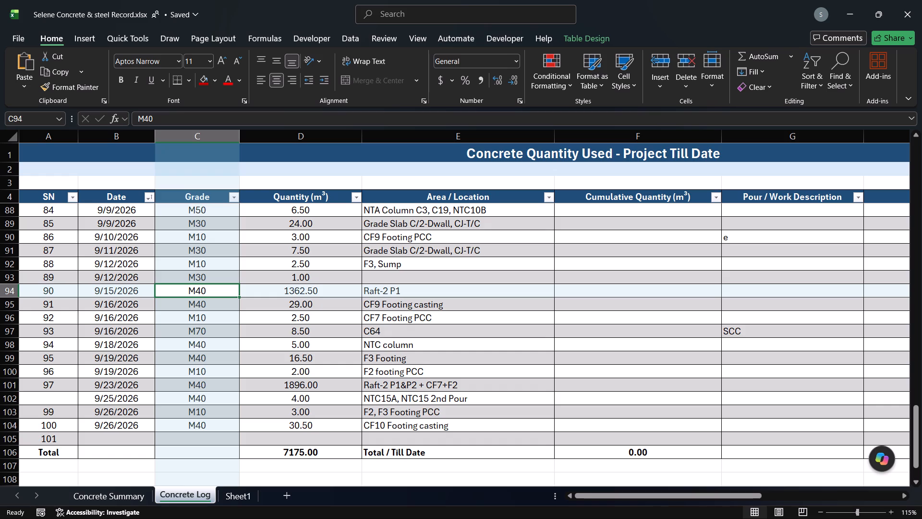
Check the date, grade and quantity of the CF9 Footing casting entry in the Concrete Log.
click(58, 305)
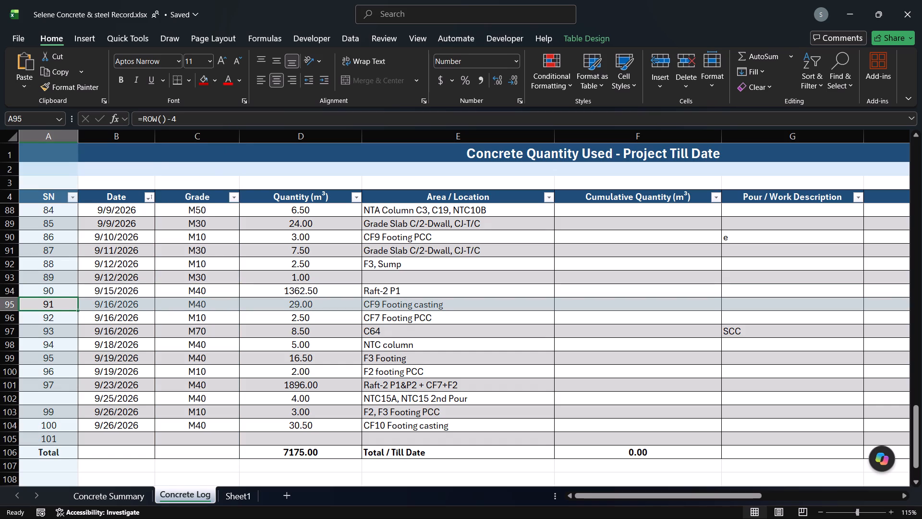
click(103, 304)
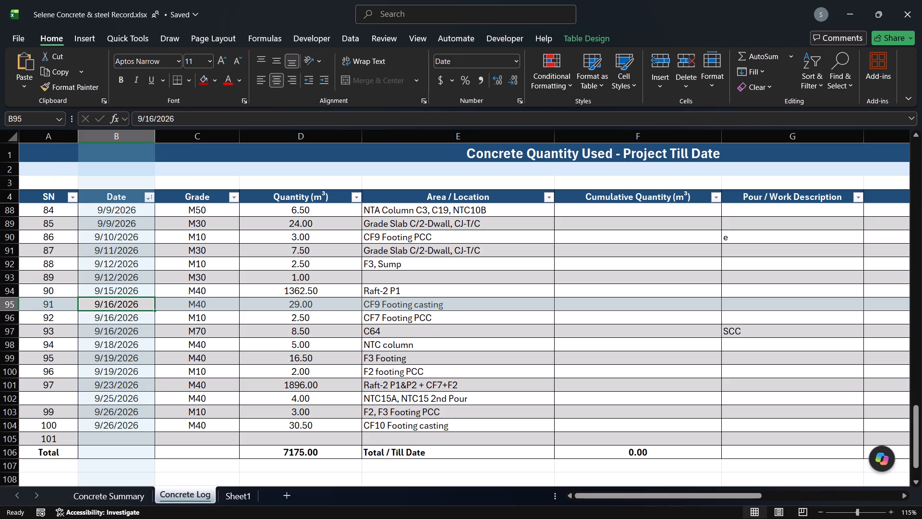
click(214, 308)
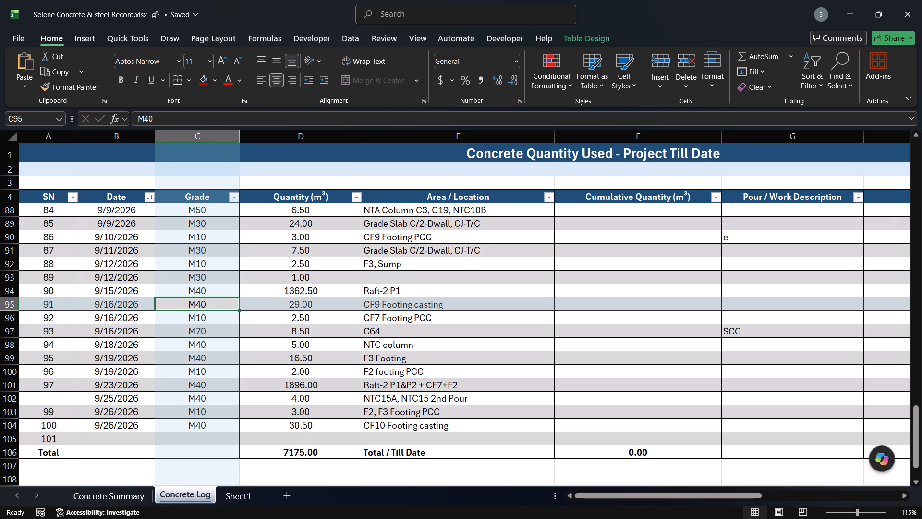
click(324, 306)
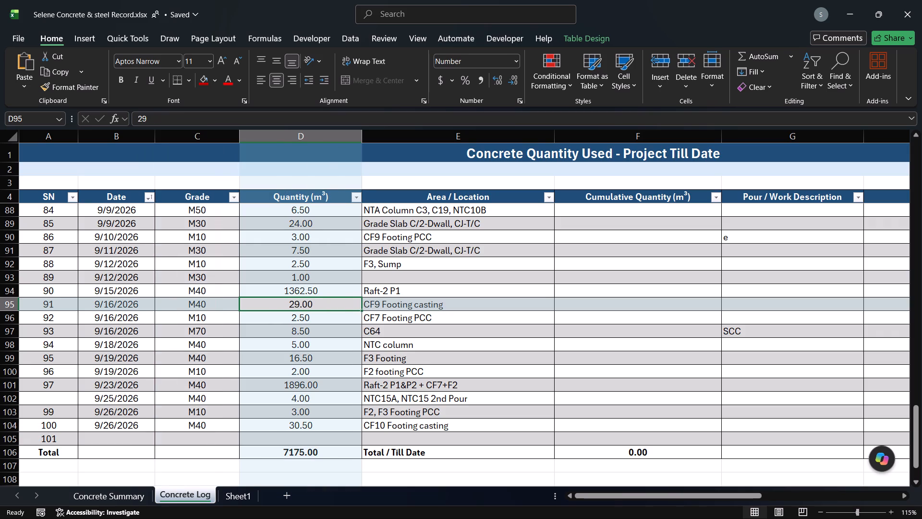
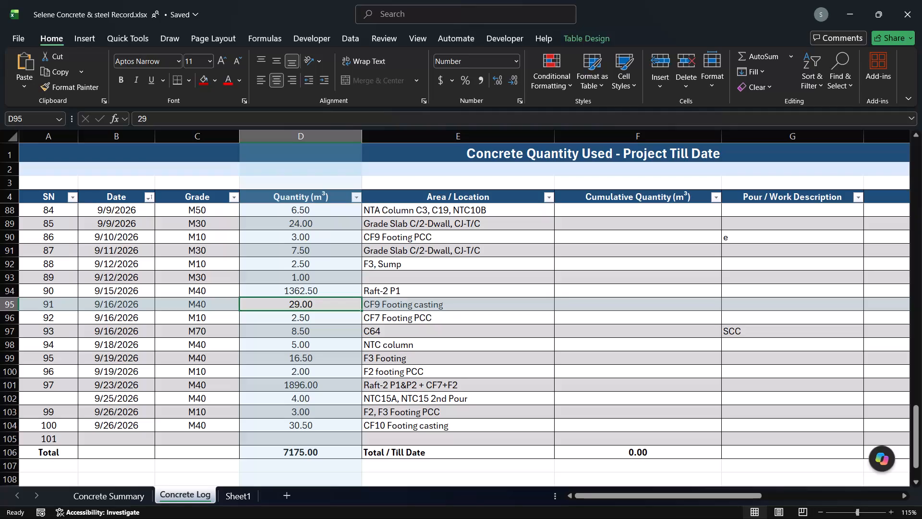
Fill the quantity cells of the CF9 Footing casting, CF7 Footing PCC, C64 and NTC column entries with red.
shift+click(313, 319)
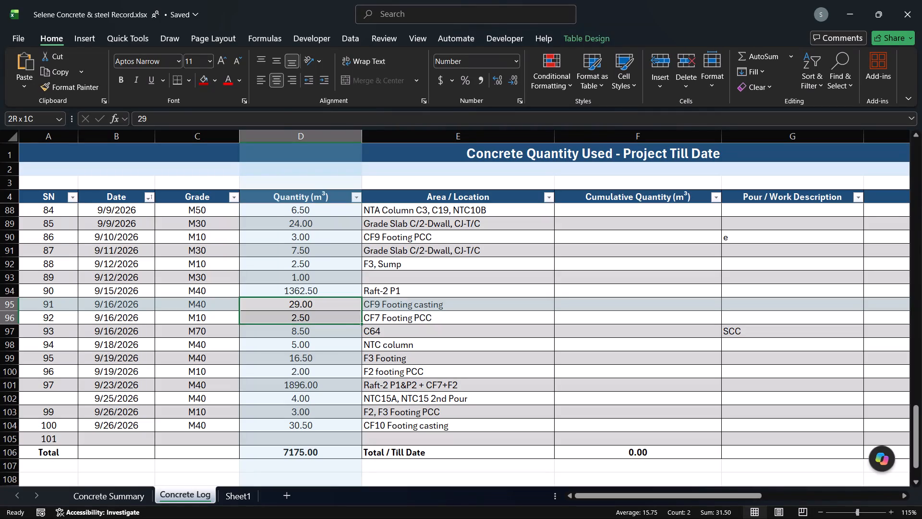
click(205, 81)
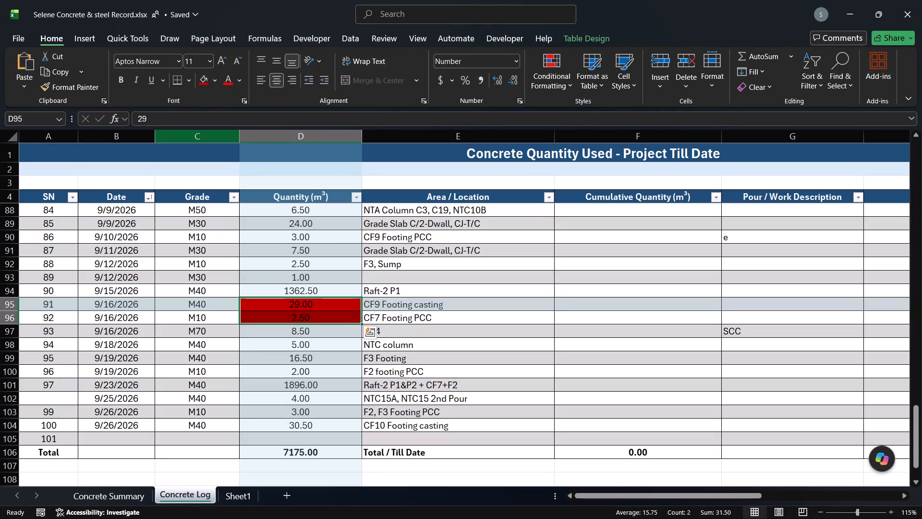
click(273, 332)
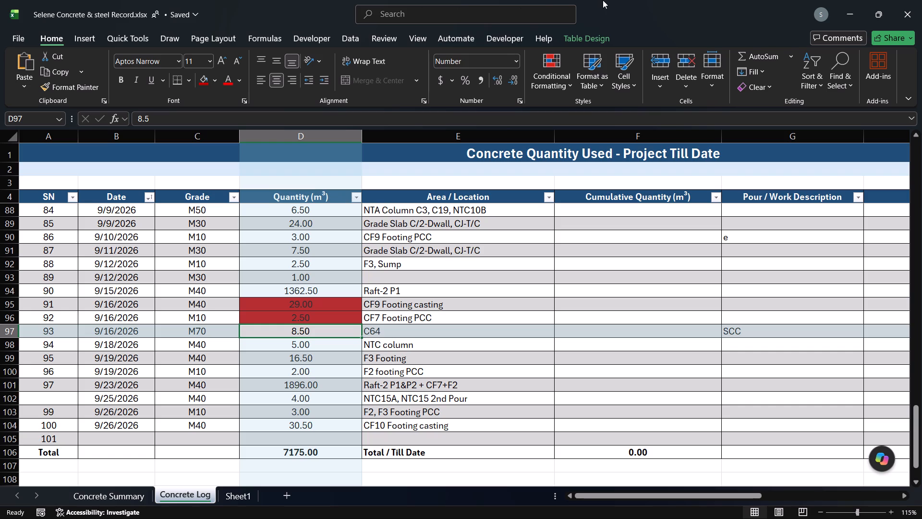
click(317, 349)
click(195, 335)
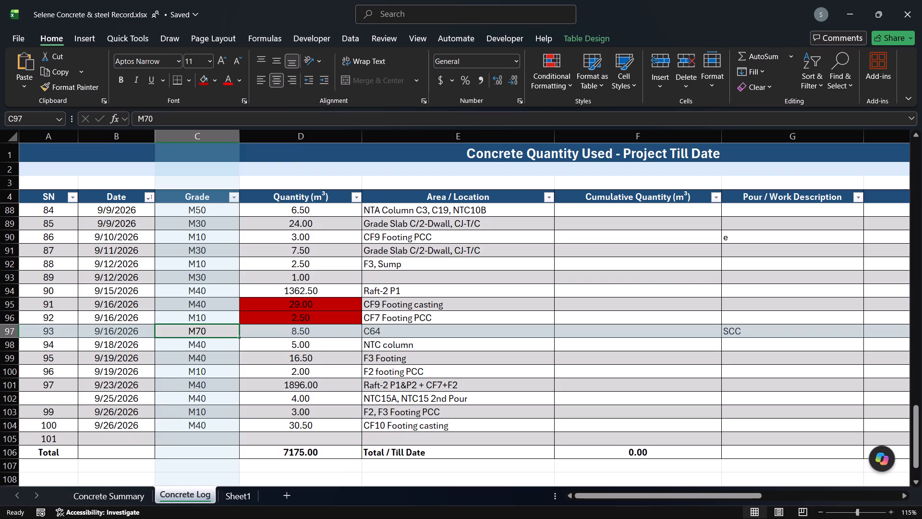
scroll(329, 330, up, 1)
scroll(329, 330, down, 1)
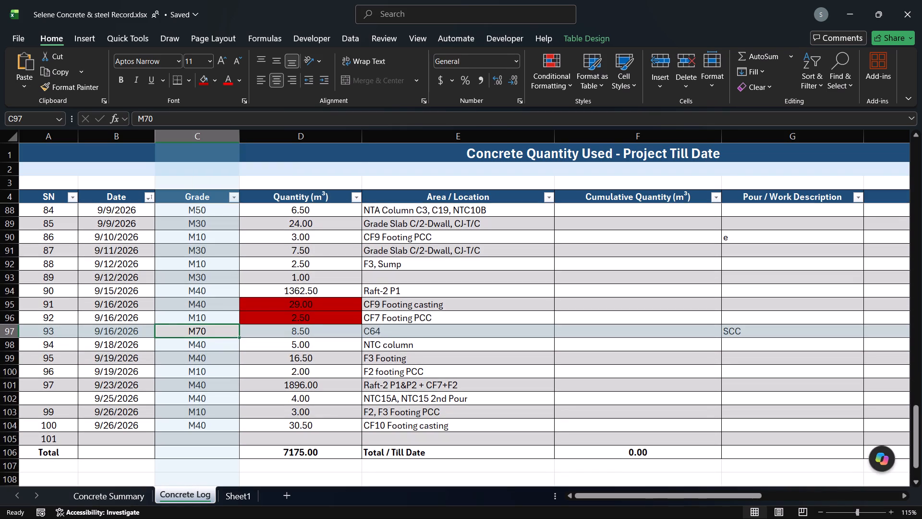
click(310, 347)
click(316, 330)
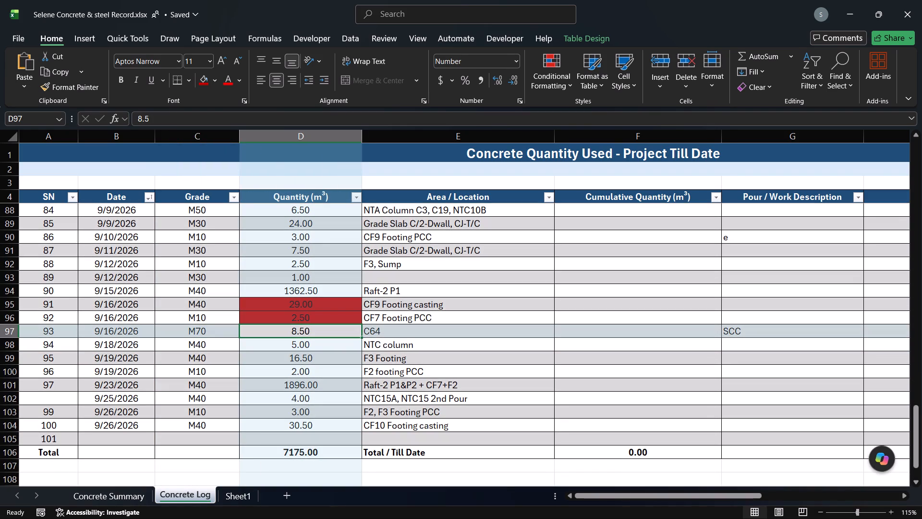
click(202, 77)
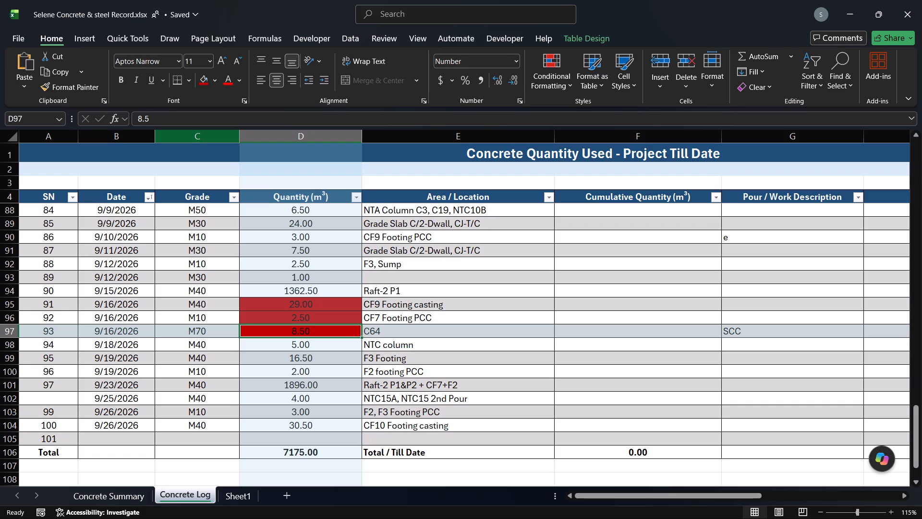
click(133, 347)
click(171, 347)
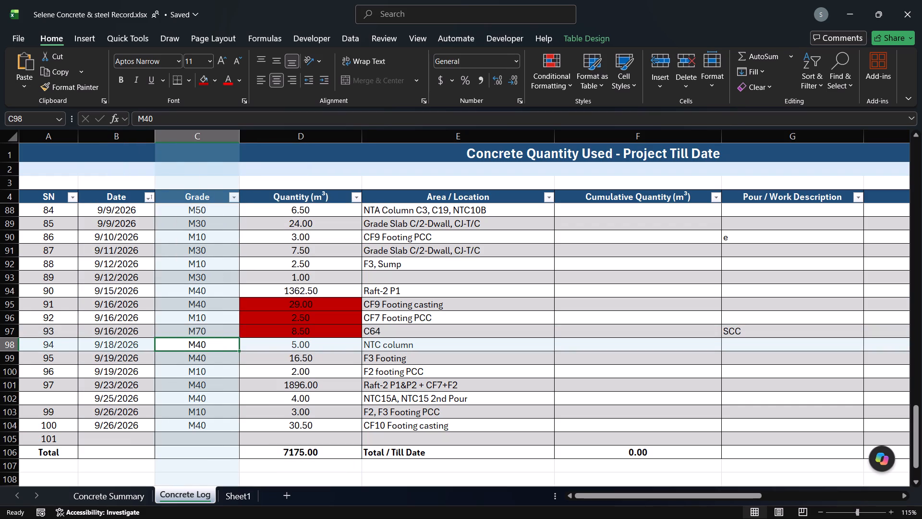
click(273, 348)
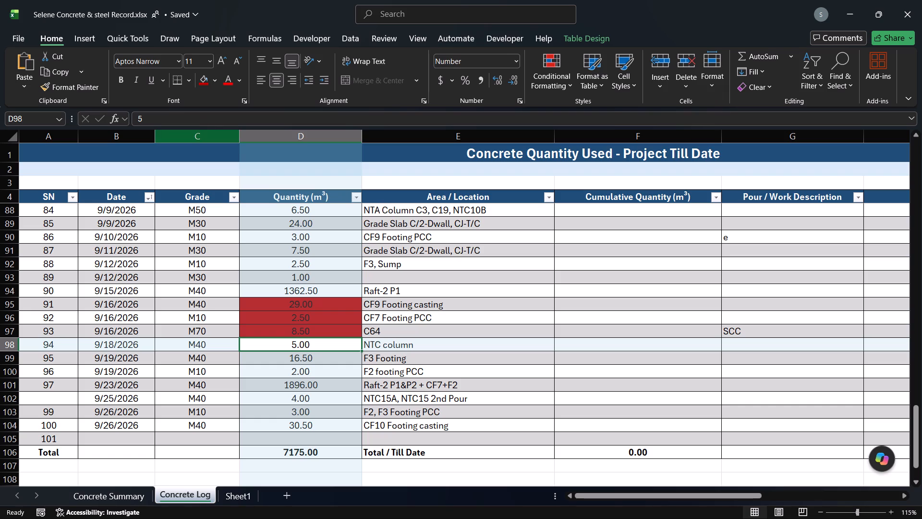
click(203, 82)
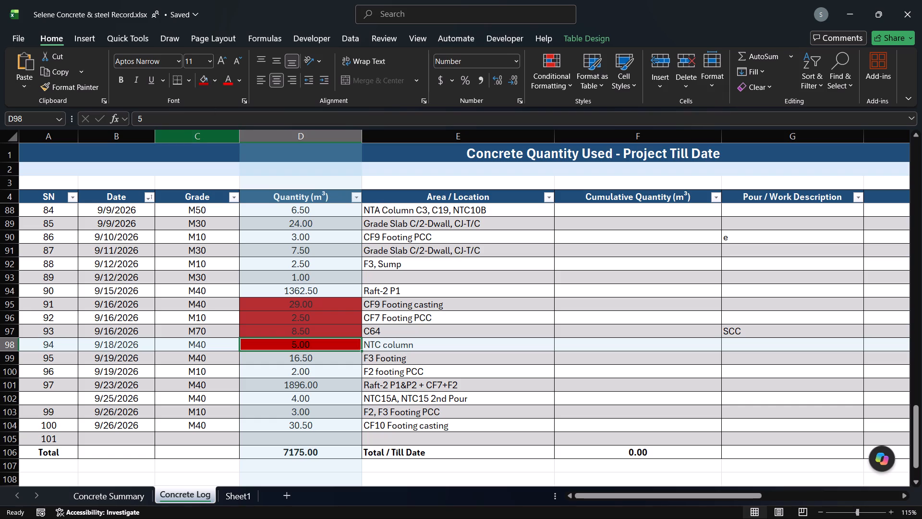
Change the date of the Raft-2 P1&P2 + CF7+F2 entry in the Concrete Log to 9/21/2026.
click(291, 360)
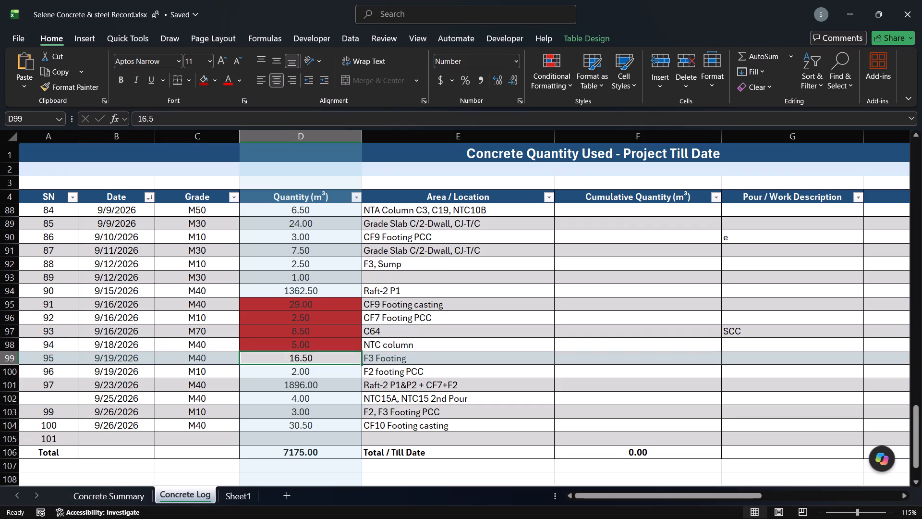
click(271, 375)
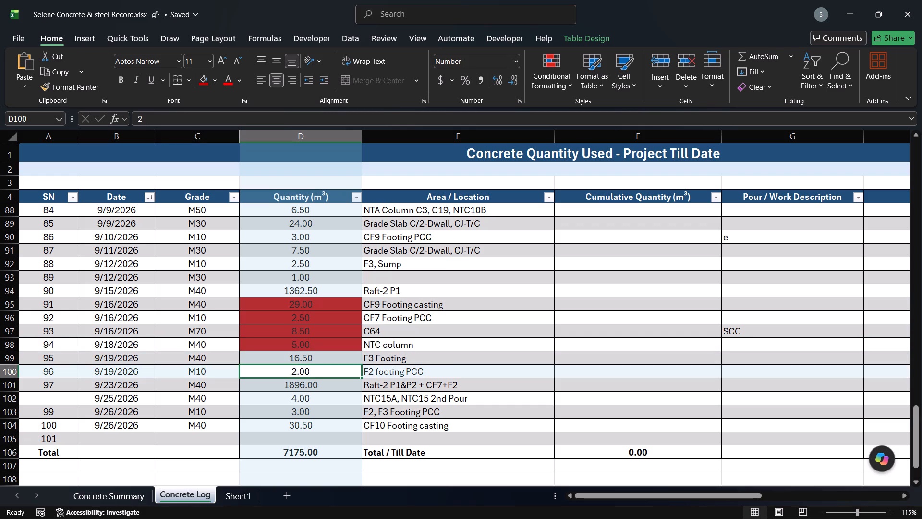
scroll(270, 375, down, 1)
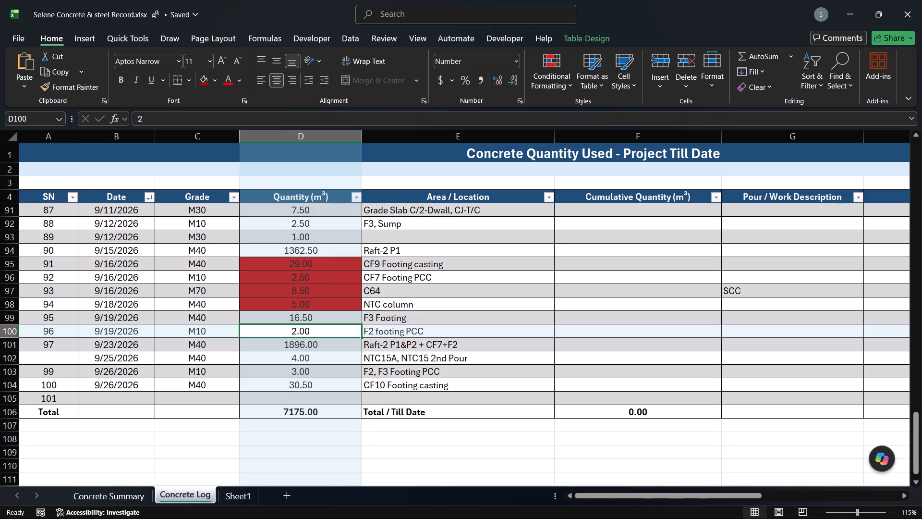
click(115, 345)
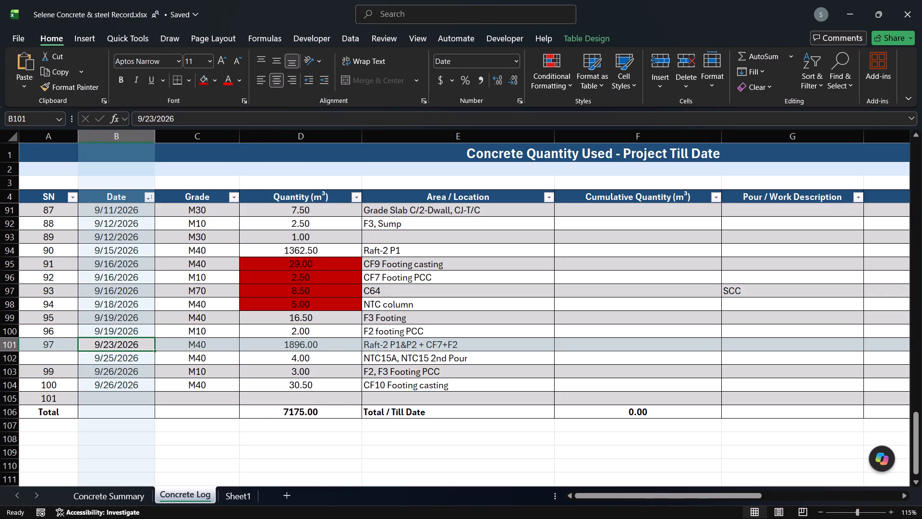
click(50, 347)
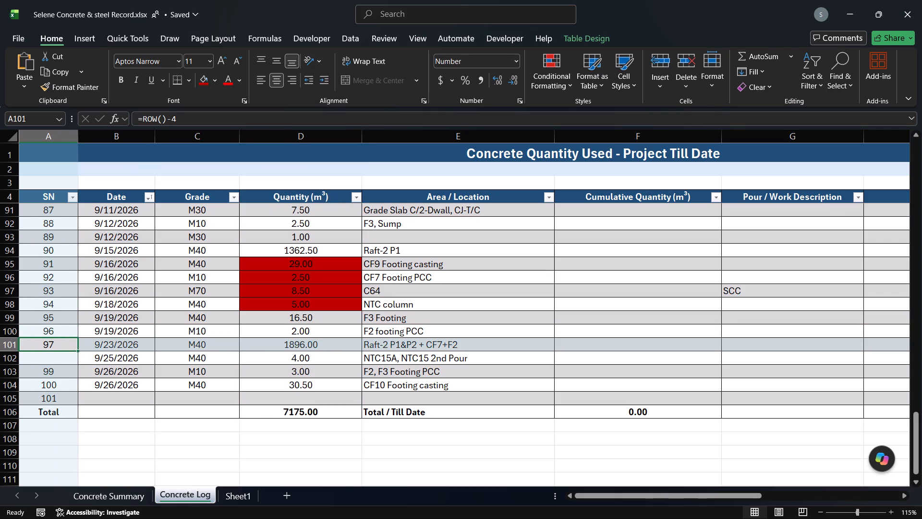
click(18, 346)
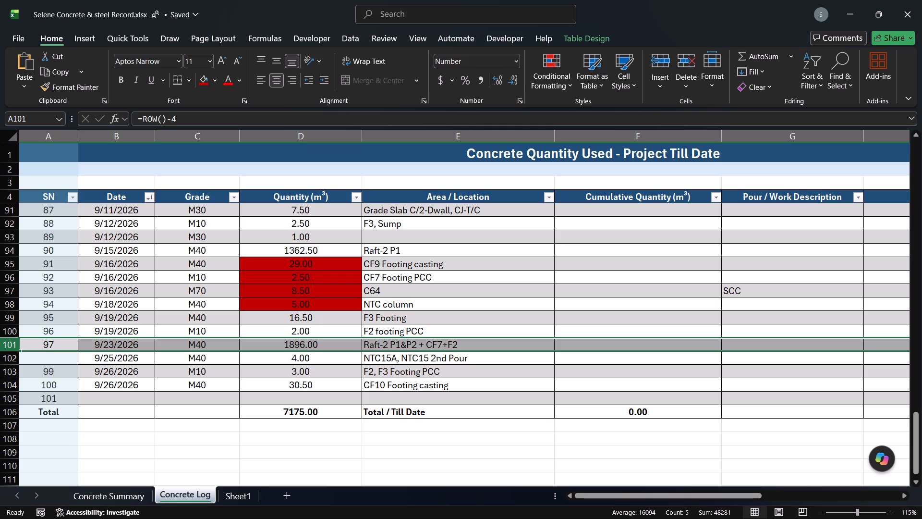
click(145, 383)
double_click(114, 342)
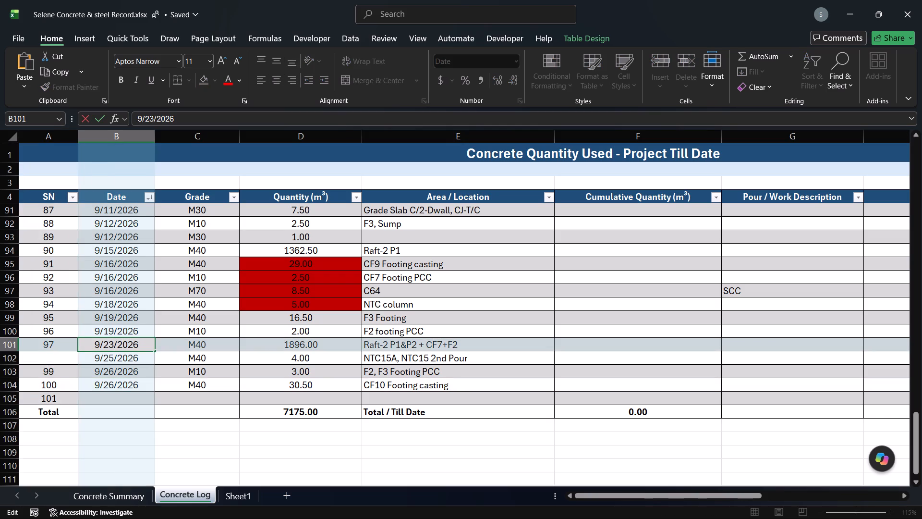
key(BackSpace)
key(1)
click(185, 348)
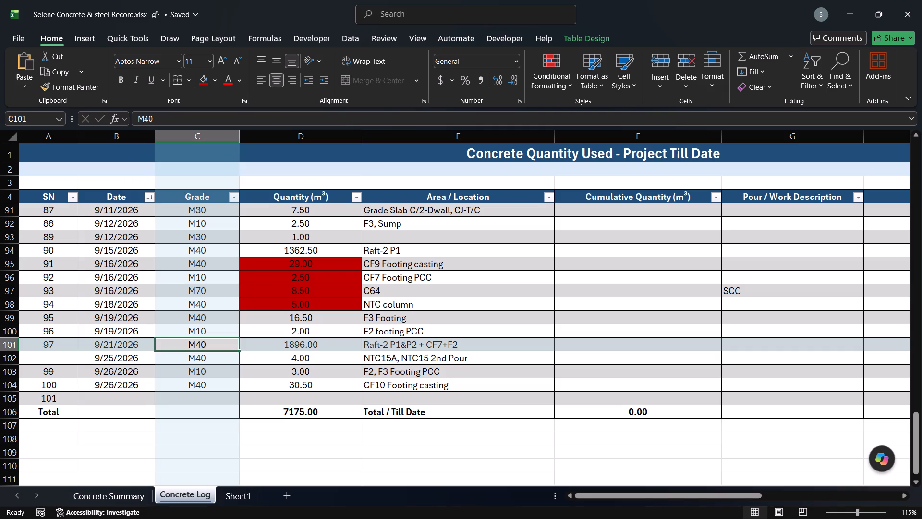
Insert a blank row above the Raft-2 P1&P2 + CF7+F2 entry for a new log entry.
click(123, 345)
click(8, 343)
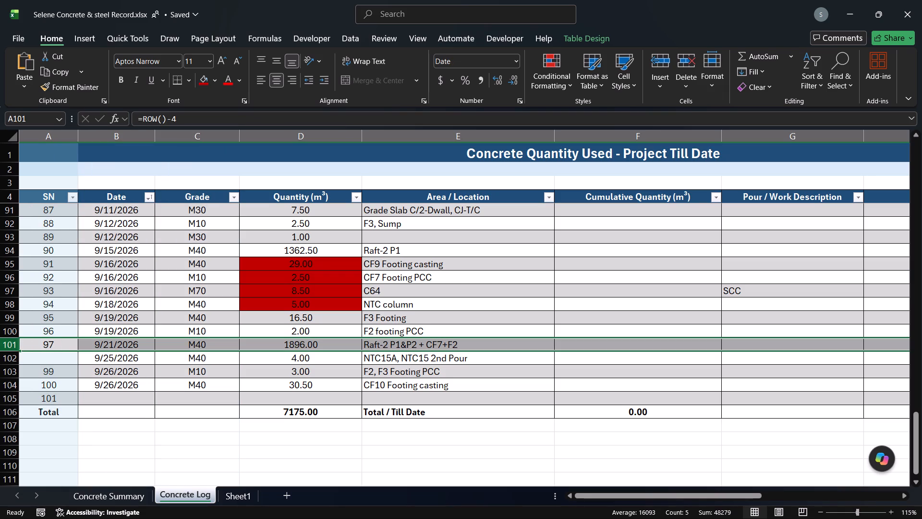
key(ctrl+shift+equal)
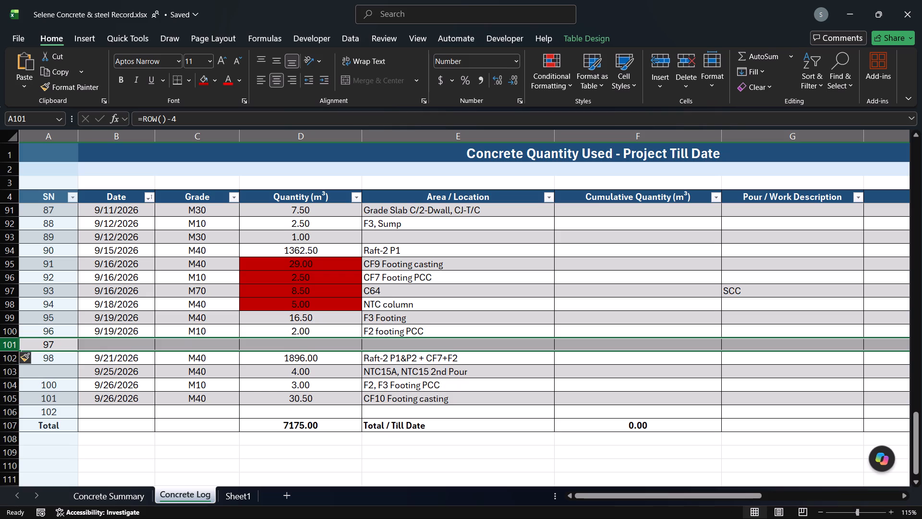
click(107, 346)
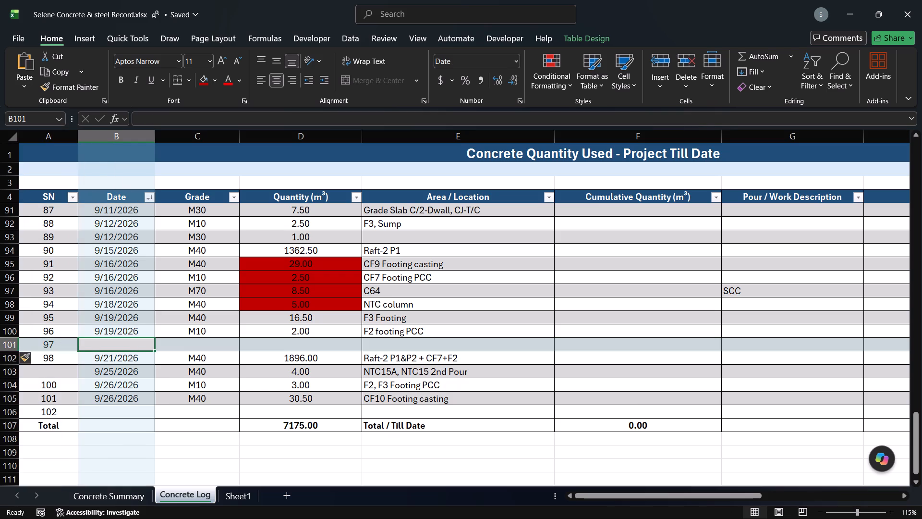
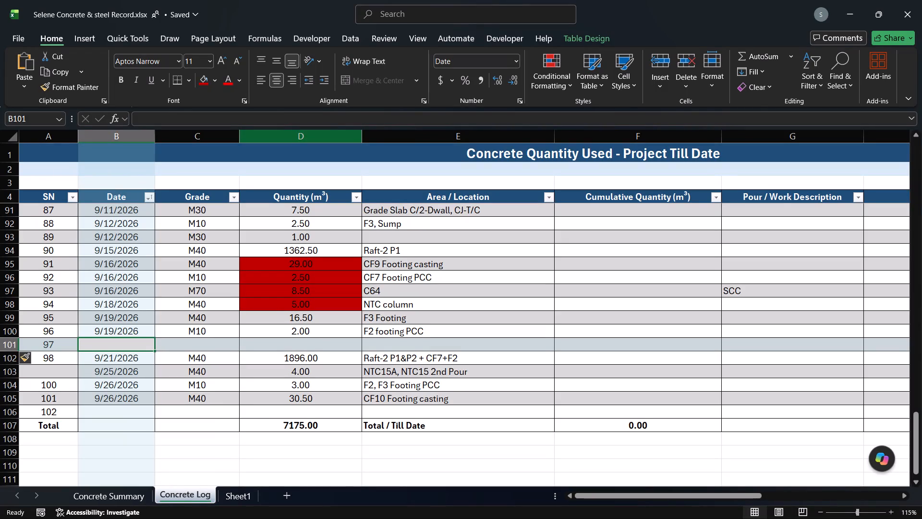
Enter the grade Cement Slurry and the quantity 5 in the blank row above the Raft-2 P1&P2 + CF7+F2 entry.
click(294, 323)
click(294, 329)
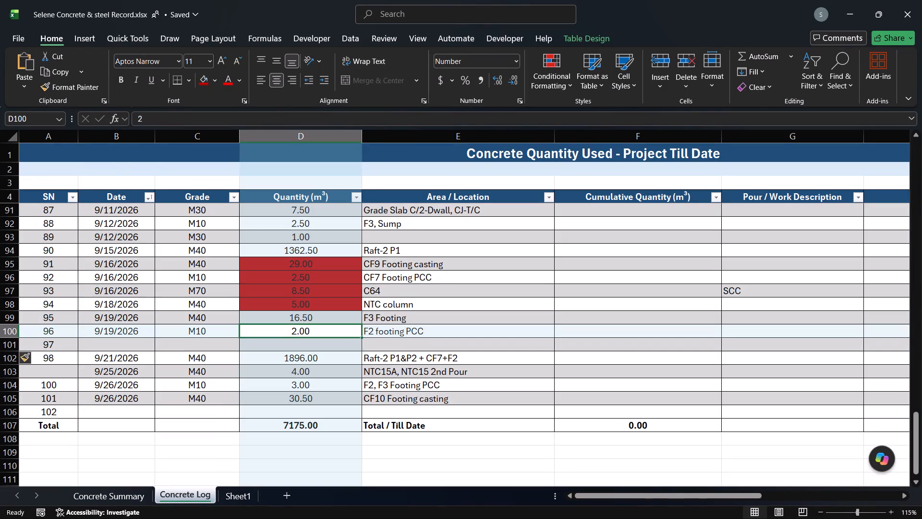
click(287, 344)
click(189, 348)
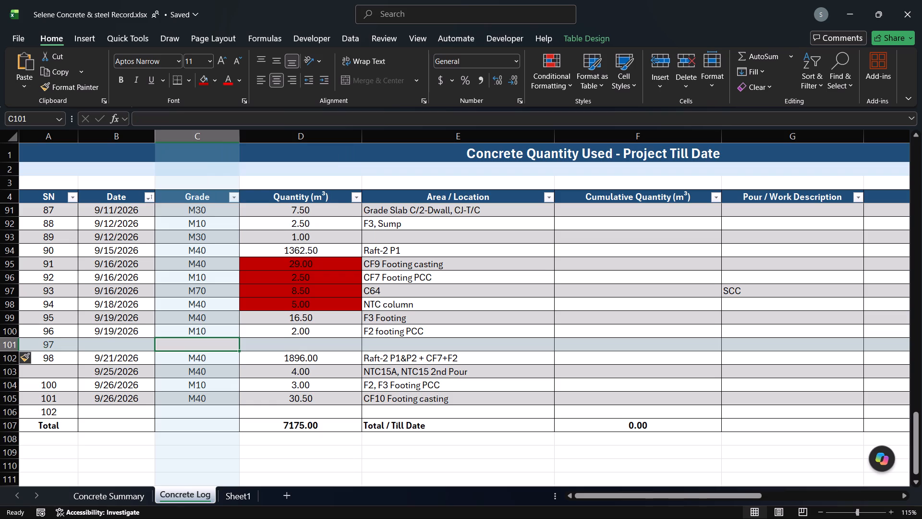
text(Slurry)
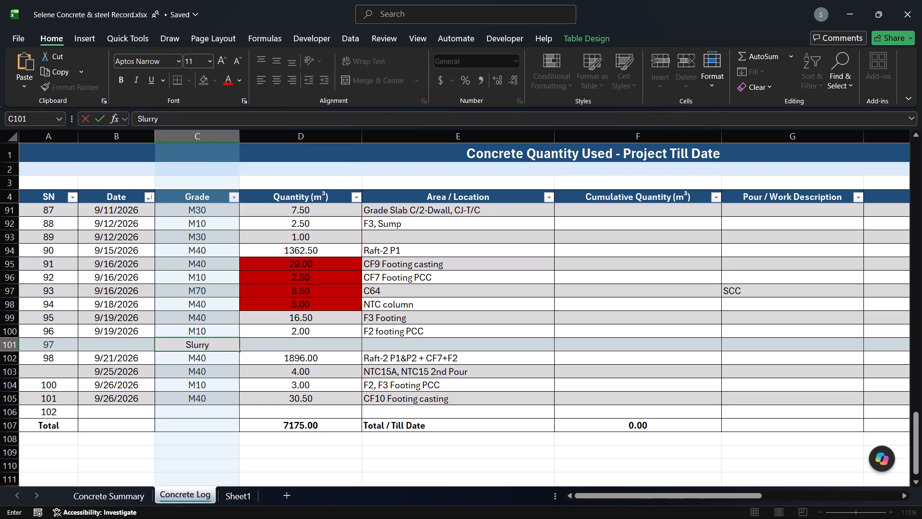
click(181, 346)
text(Ce)
text(ment)
key(space)
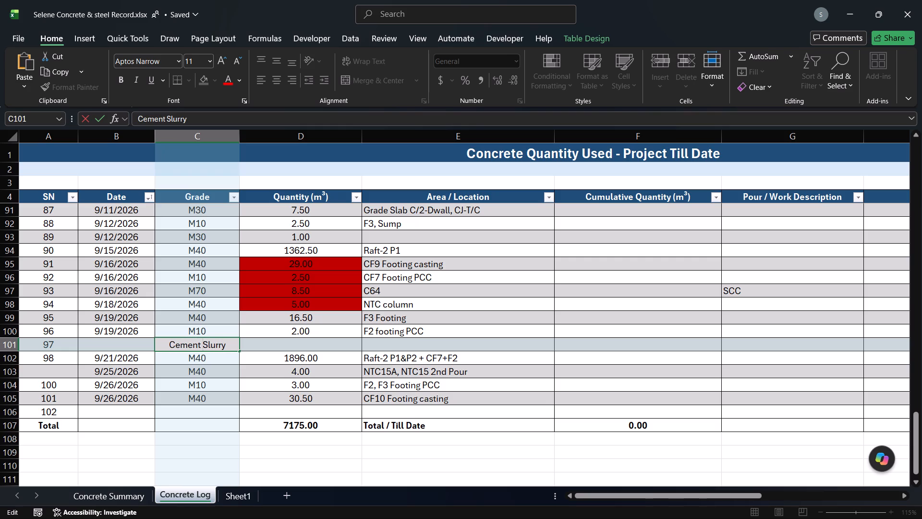
click(334, 349)
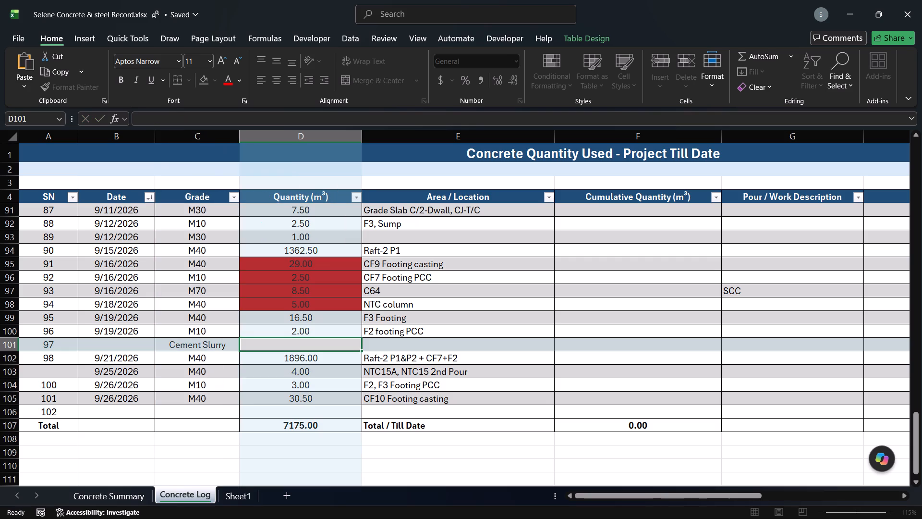
key(5)
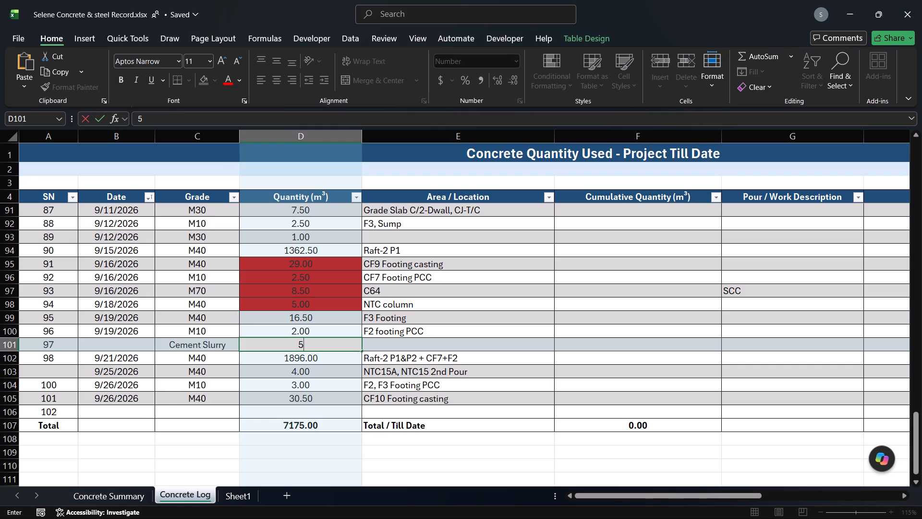
Set the date of the Cement Slurry entry to 9/21/2026.
click(116, 342)
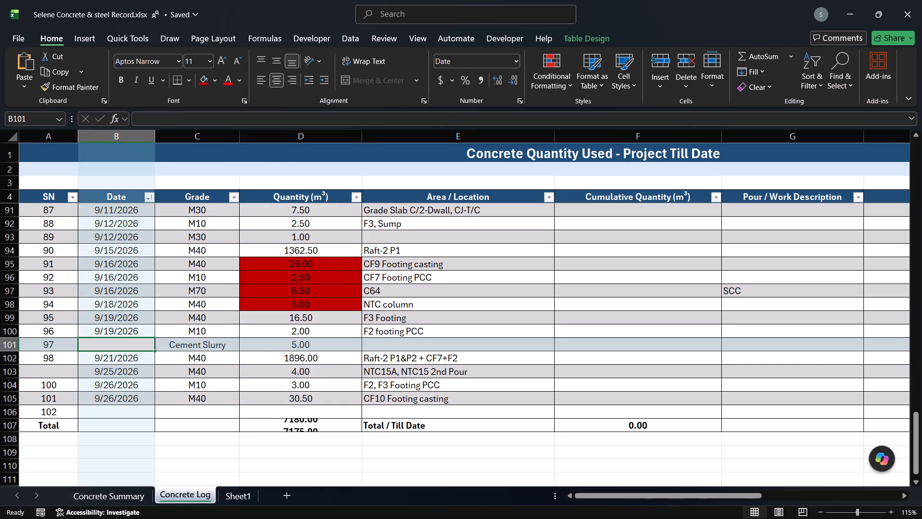
double_click(121, 344)
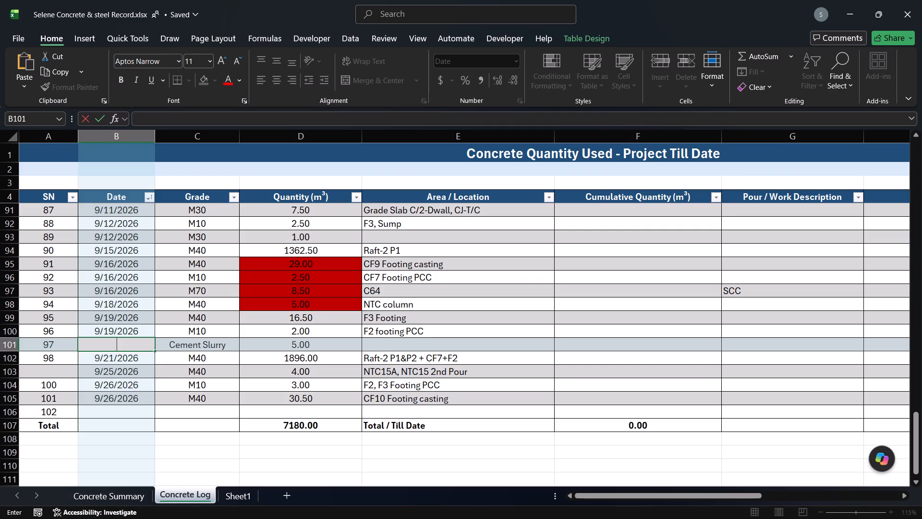
key(ctrl+t)
key(ctrl+u)
key(ctrl+t)
key(ctrl+shift+d)
key(shift+d)
key(BackSpace)
text(9/21/)
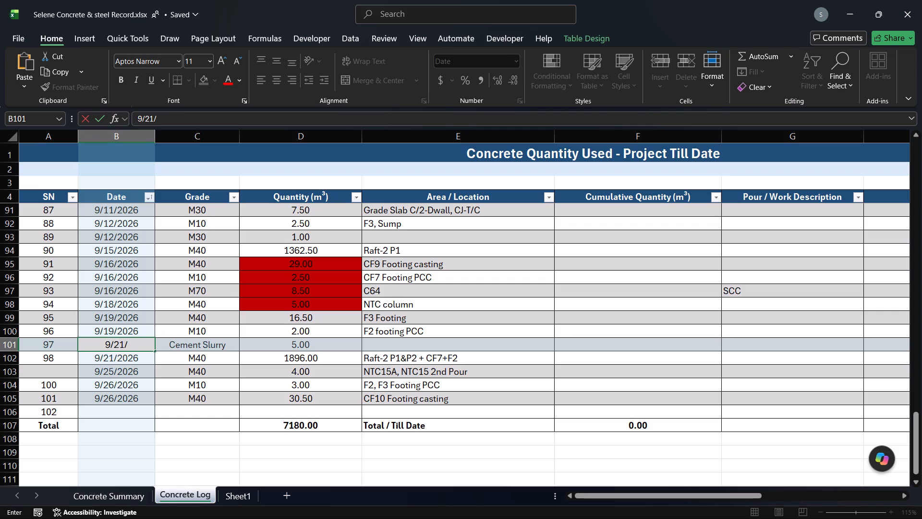
text(26)
key(Tab)
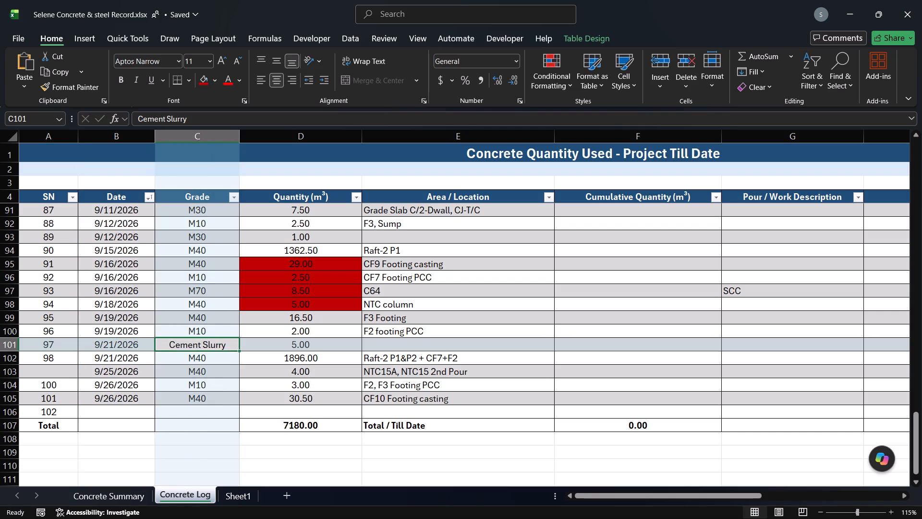
Copy the area text Raft-2 P1&P2 + CF7+F2 from the M40 entry below into the Cement Slurry entry.
click(371, 344)
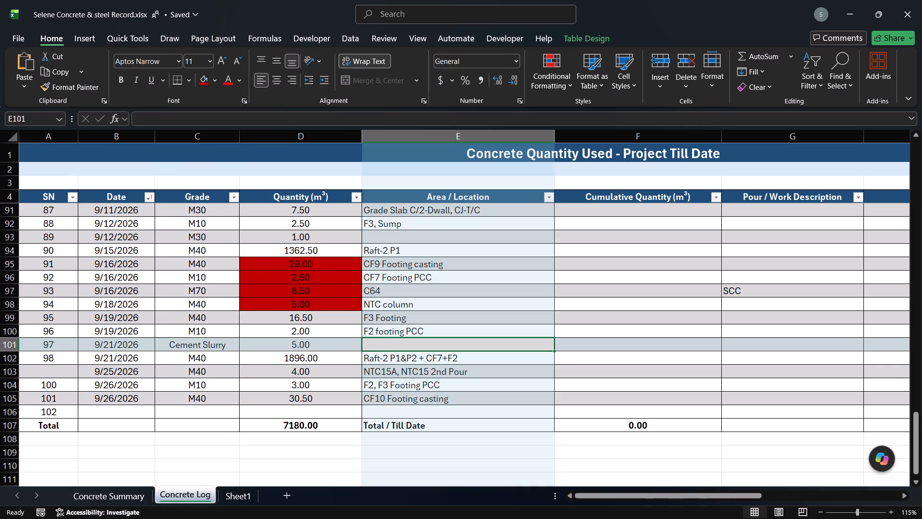
click(388, 361)
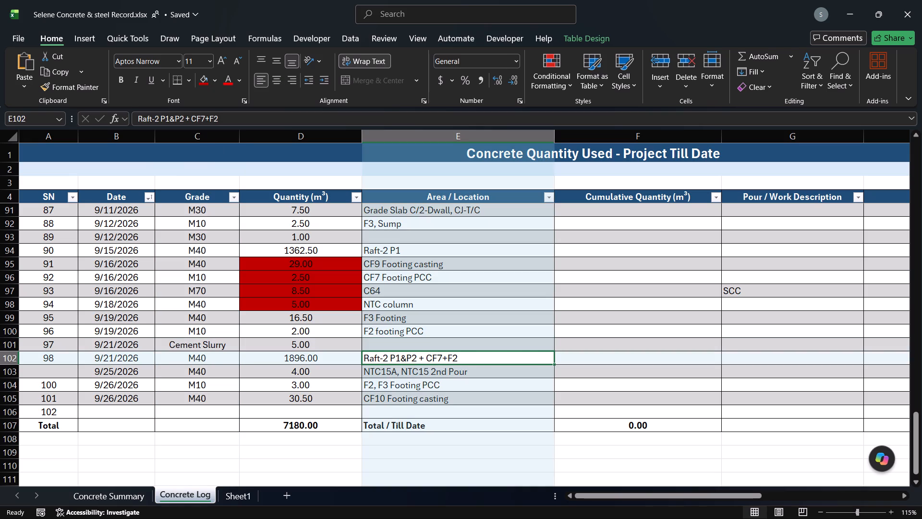
key(ctrl+c)
click(394, 345)
key(ctrl+v)
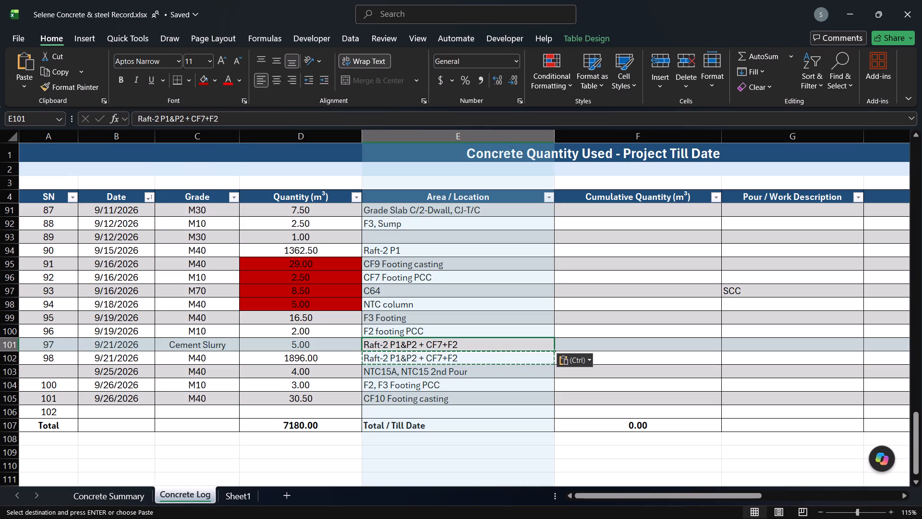
Check the dates, grades and quantities of the Concrete Log entries from the M40 Raft-2 P1&P2 + CF7+F2 pour to CF10 Footing casting.
click(109, 358)
click(119, 374)
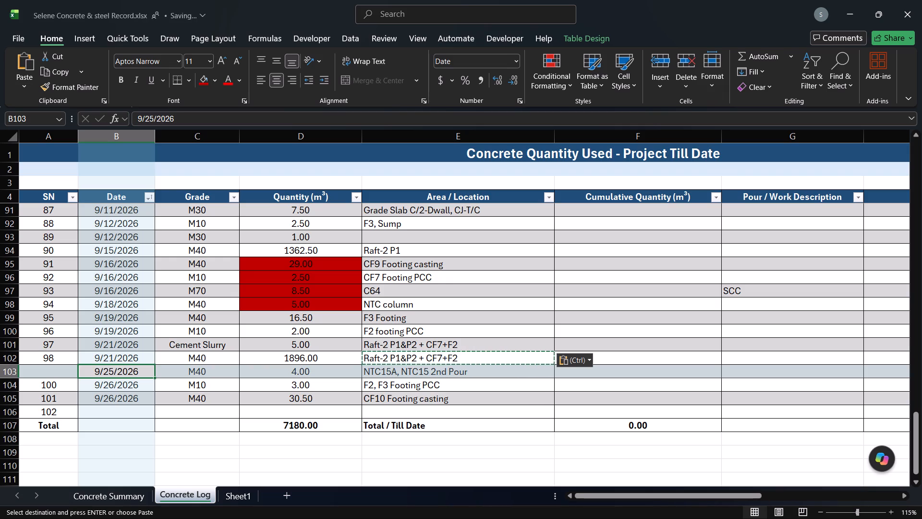
click(116, 354)
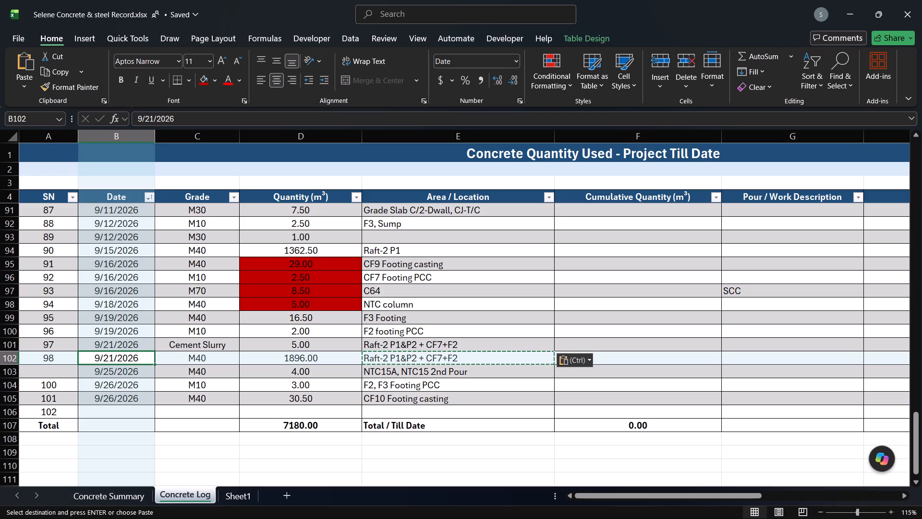
click(105, 374)
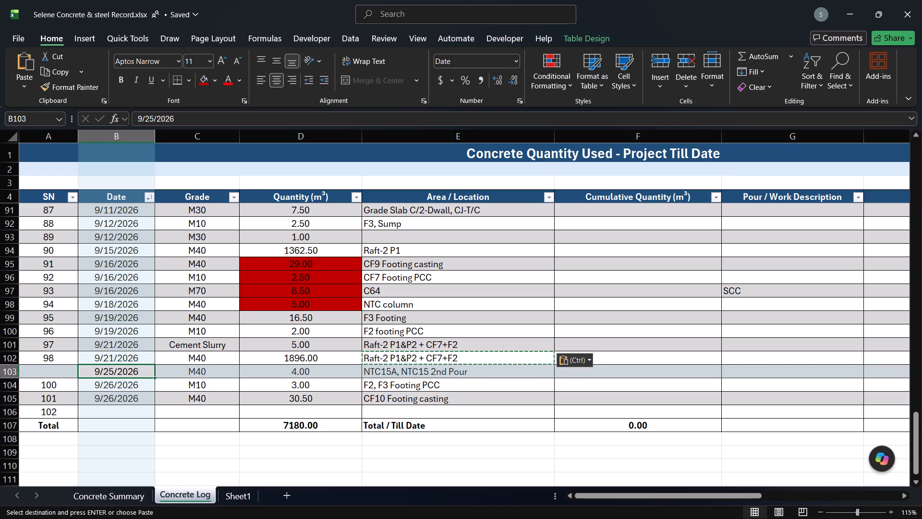
click(298, 371)
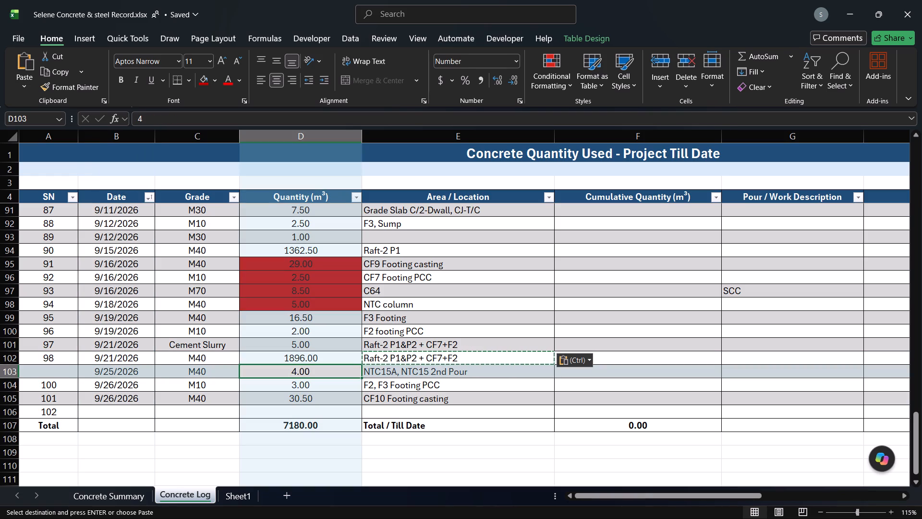
click(122, 386)
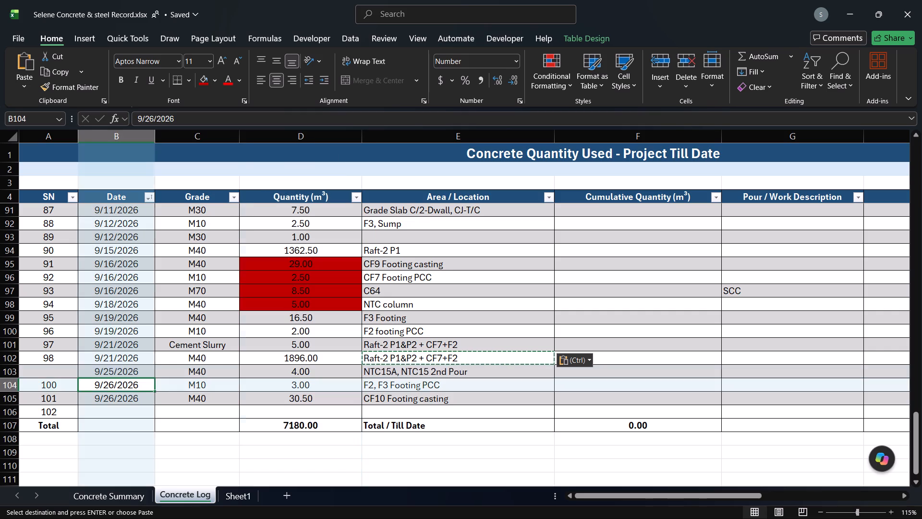
click(219, 389)
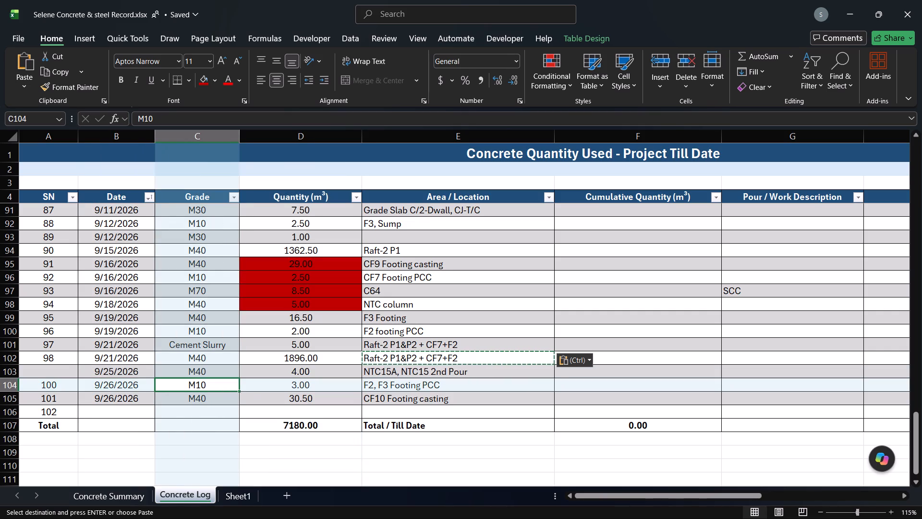
click(205, 397)
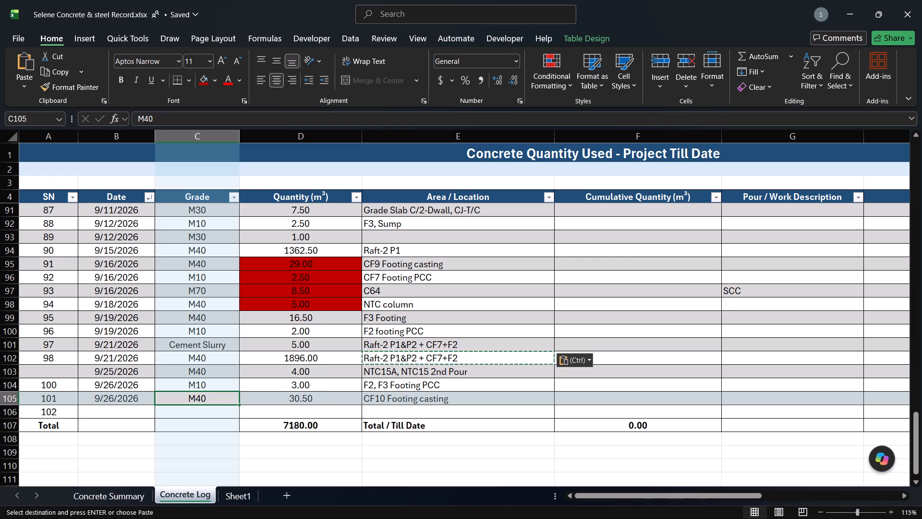
click(186, 382)
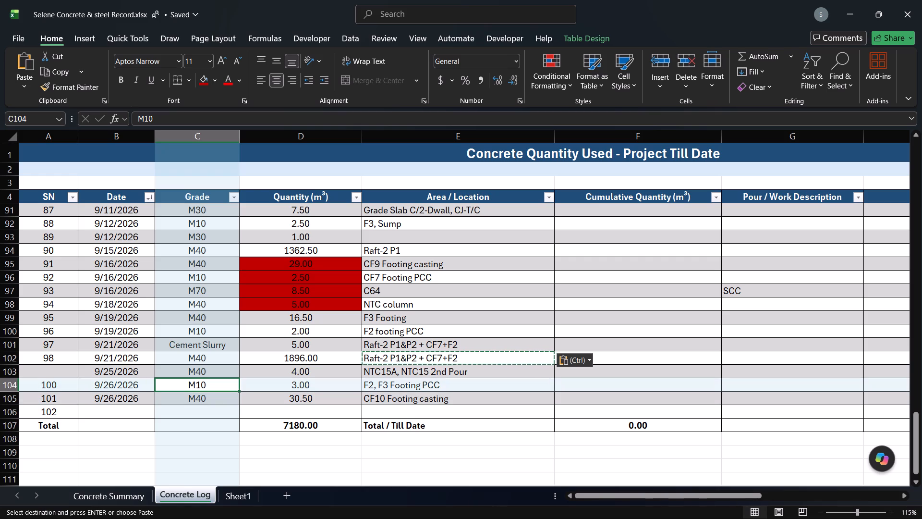
Add an entry in the empty row above the Total with date 9/28/2026, grade M40 and quantity 4.5.
click(129, 414)
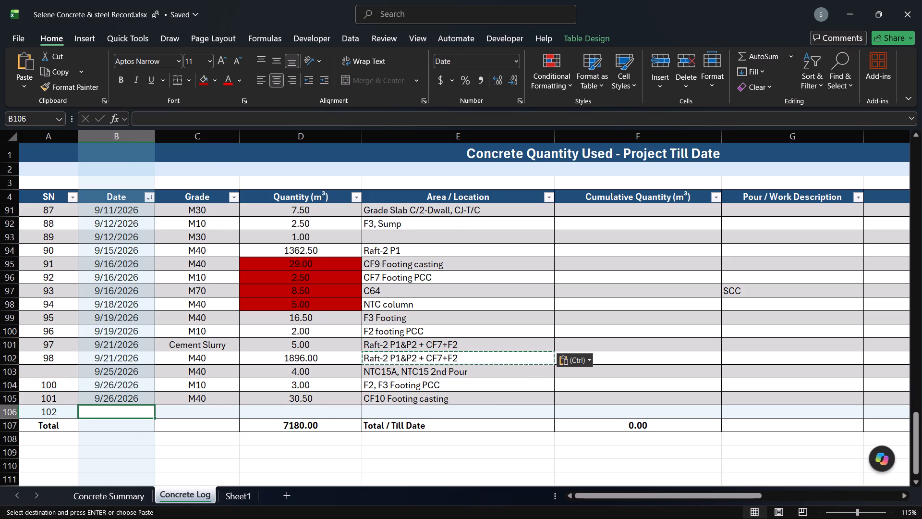
text(9/28)
key(Tab)
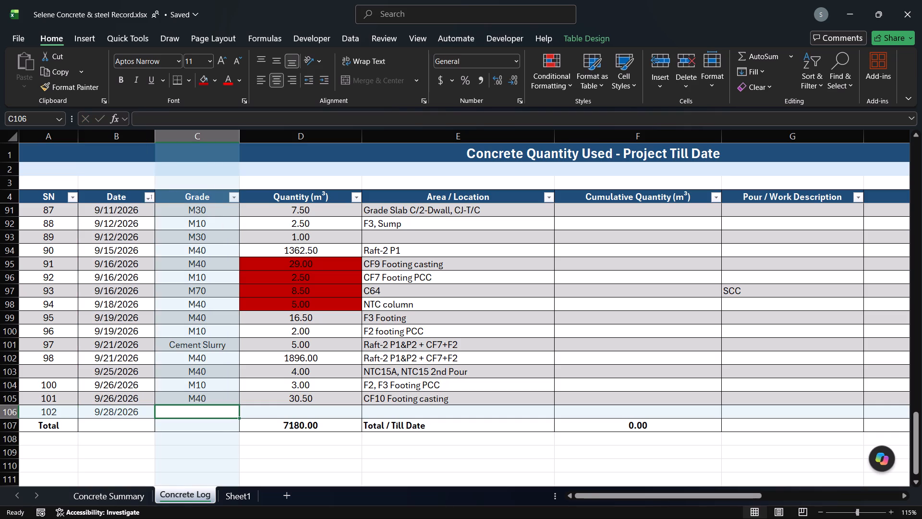
key(ctrl+d)
key(Tab)
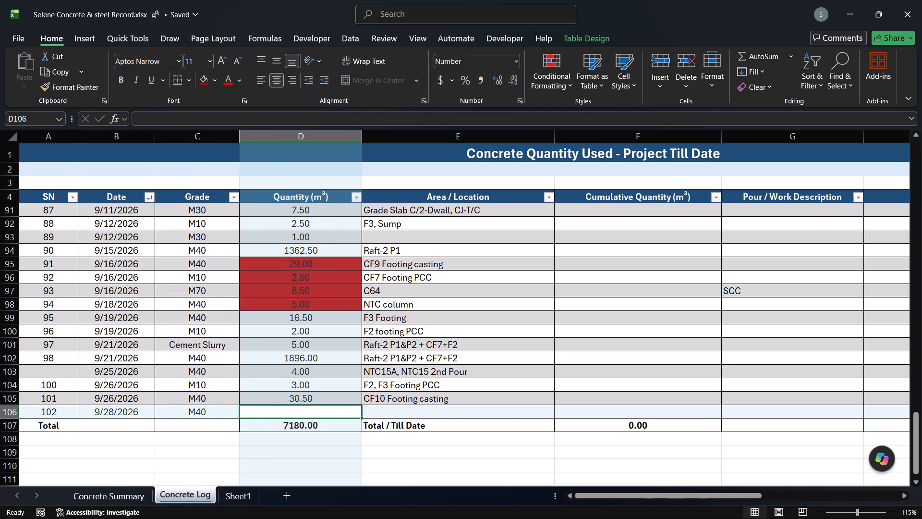
text(4.5)
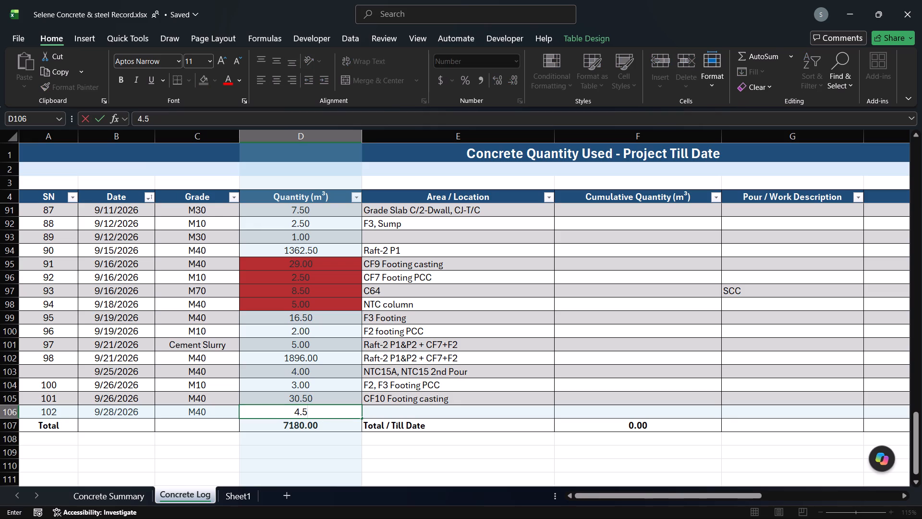
key(Tab)
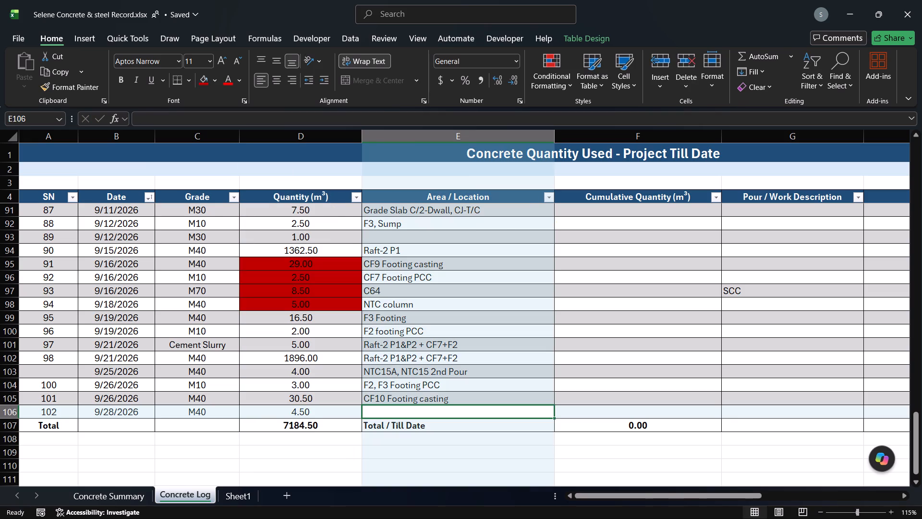
Insert four empty rows above the Total row of the Concrete Log table.
click(16, 424)
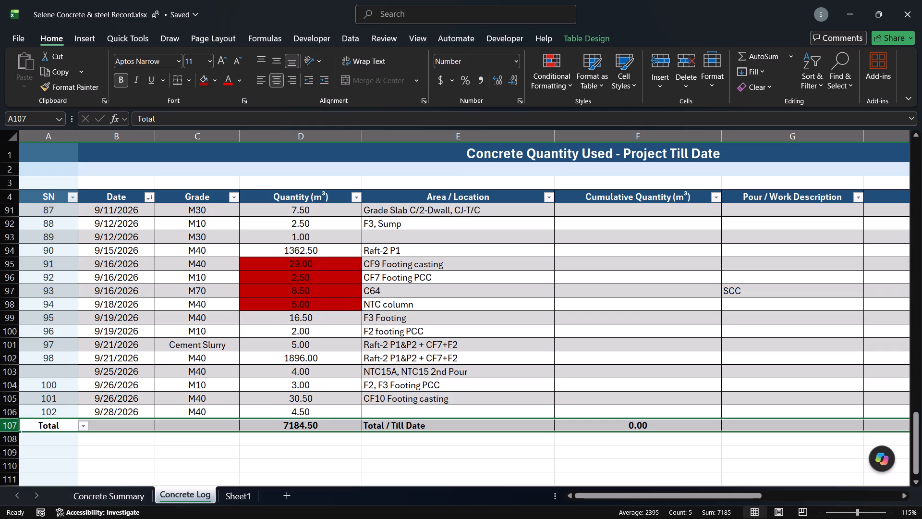
key(ctrl+shift+equal)
key(ctrl+shift+equal)
key(ctrl+shift+equal)
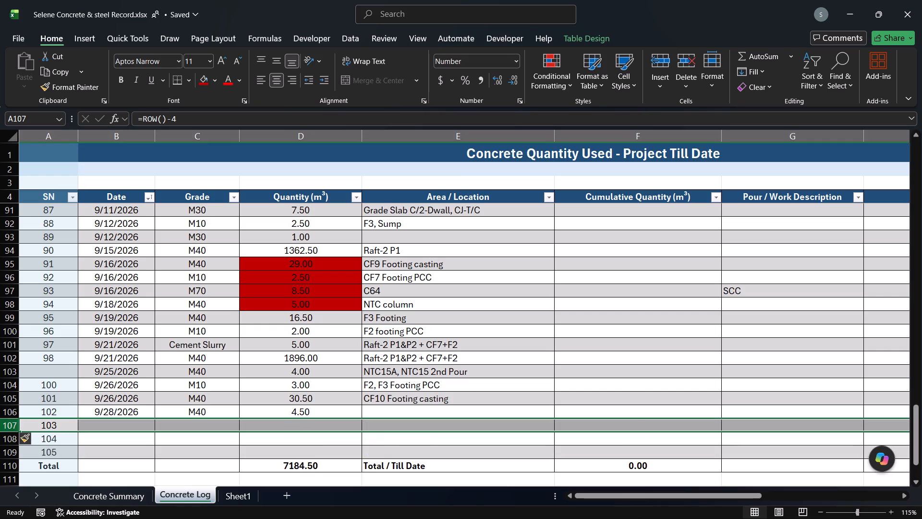
key(ctrl+shift+equal)
Add an entry in the first empty row with date 9/28/2026, grade M50 and quantity 4.
scroll(212, 340, down, 3)
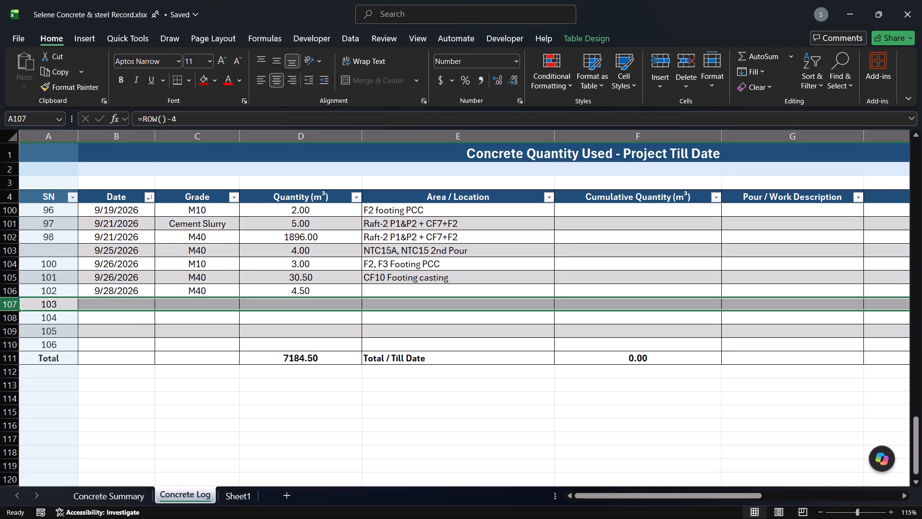
click(147, 348)
click(130, 308)
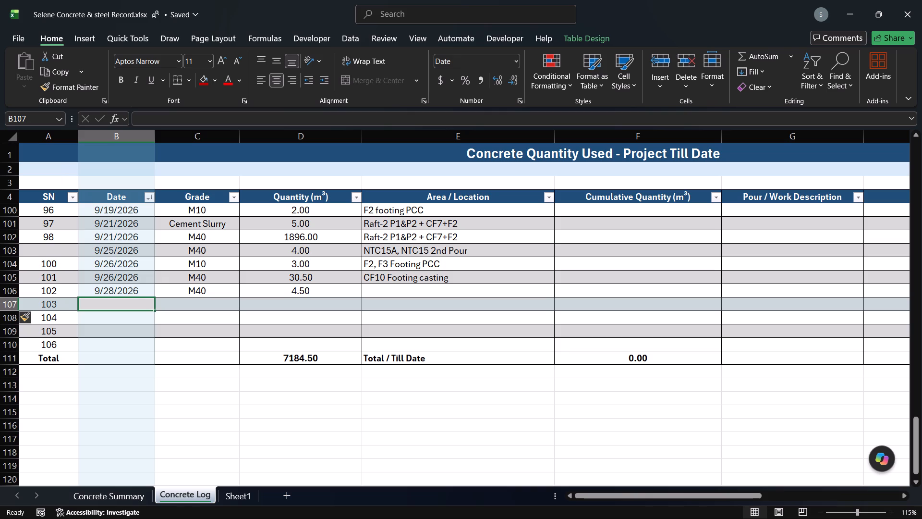
key(ctrl+d)
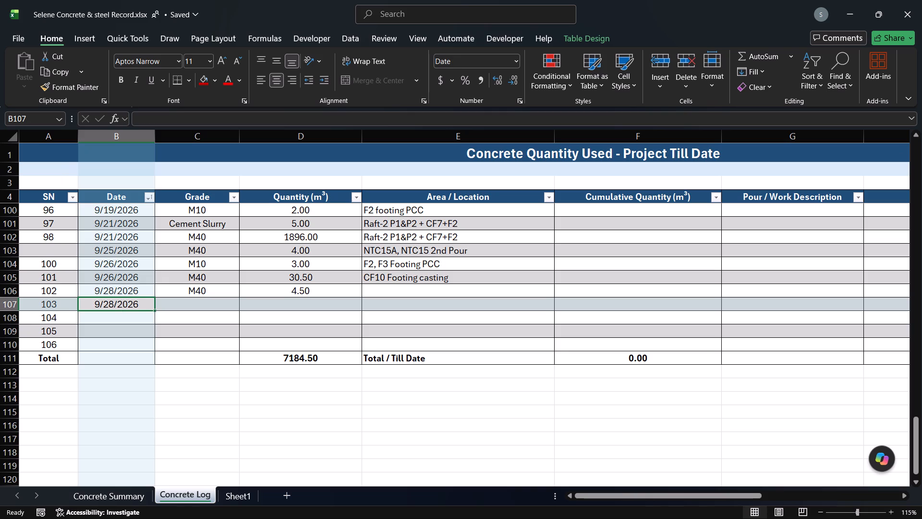
key(Tab)
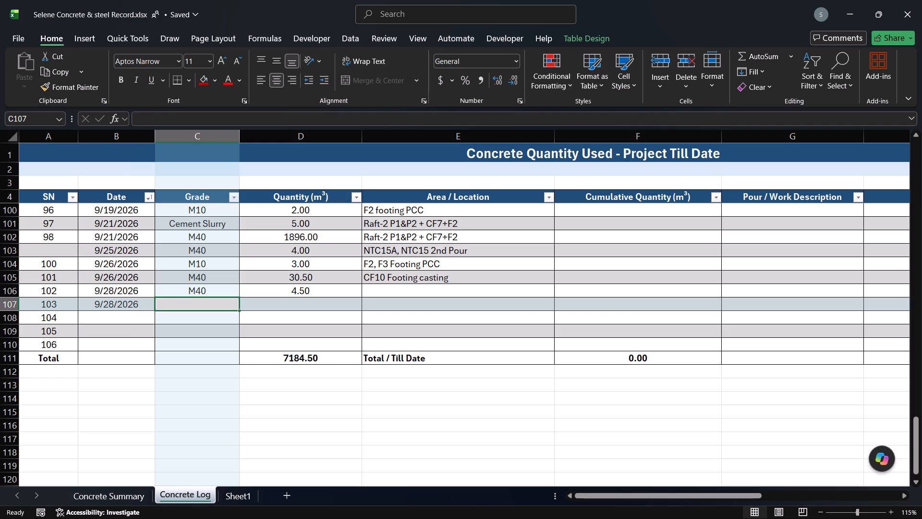
text(M50)
key(Tab)
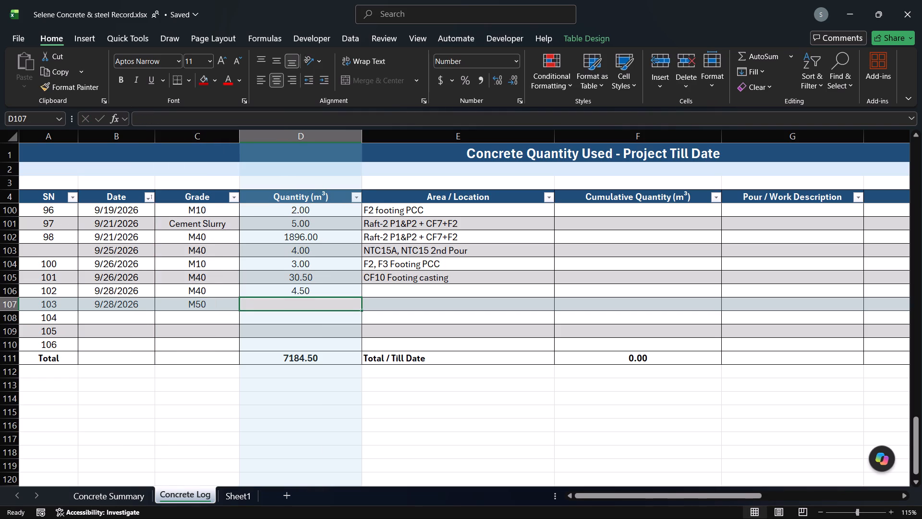
key(4)
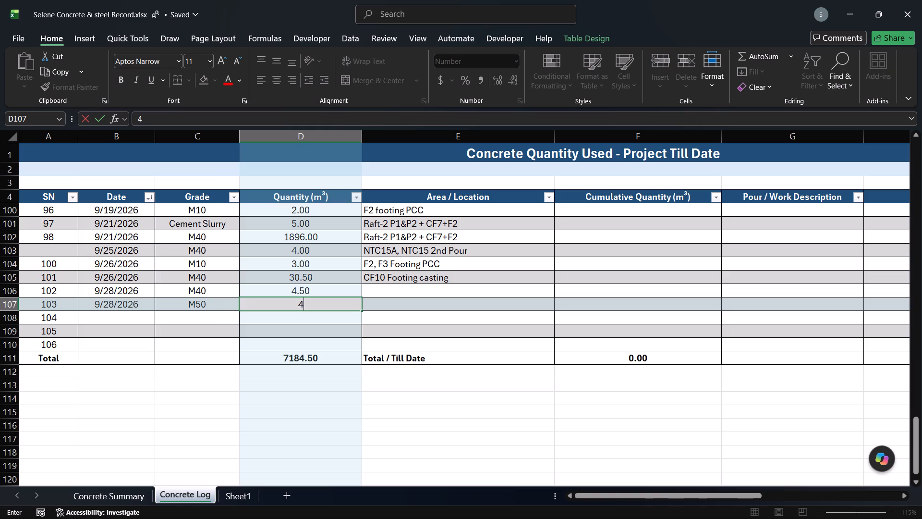
key(Return)
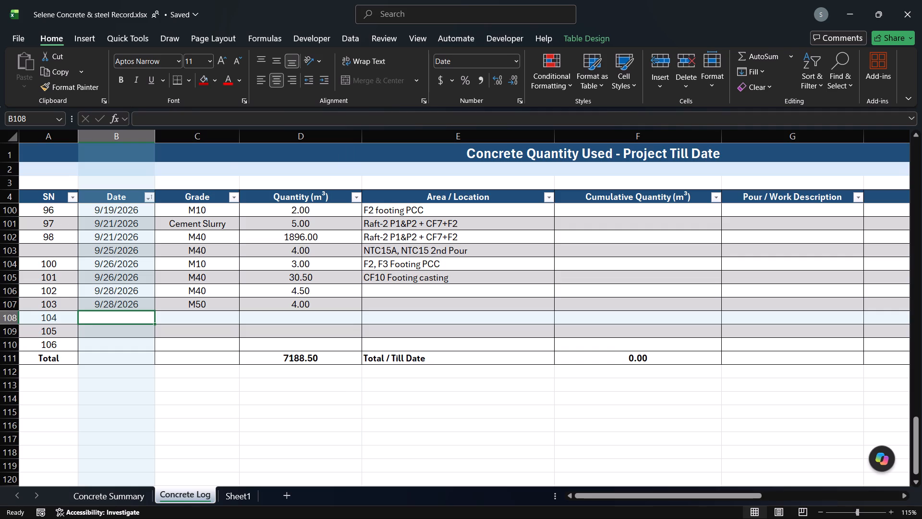
Add an entry in the next empty row with date 9/28/2026, grade M10 and quantity 4.
text(29)
key(slash)
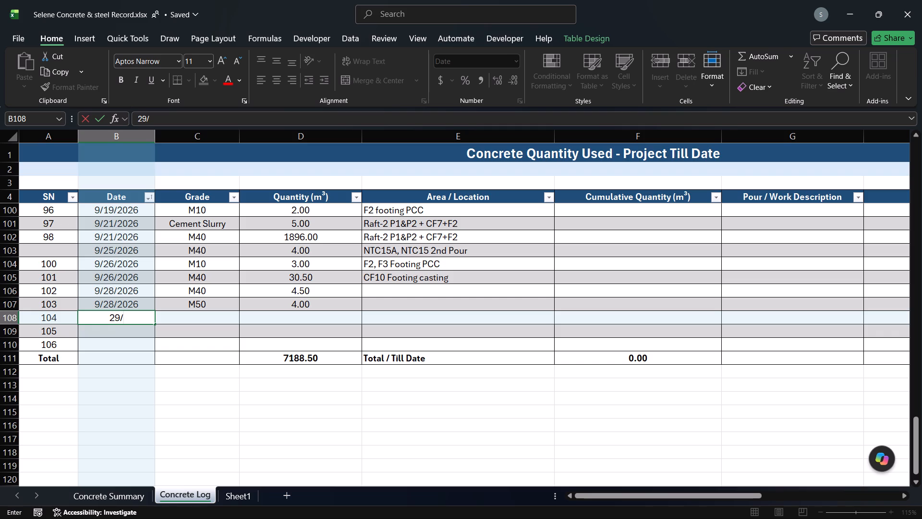
key(BackSpace)
key(BackSpace)
key(BackSpace)
text(9/28)
key(Tab)
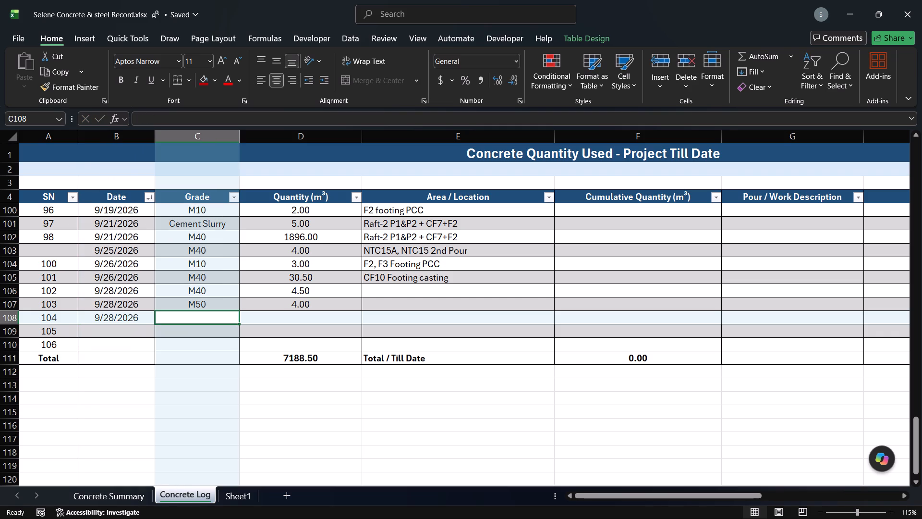
text(M10)
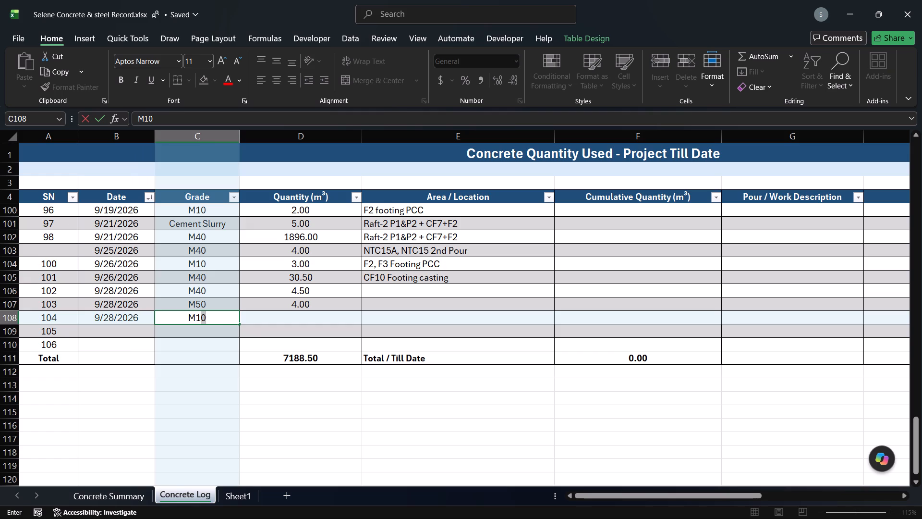
key(Tab)
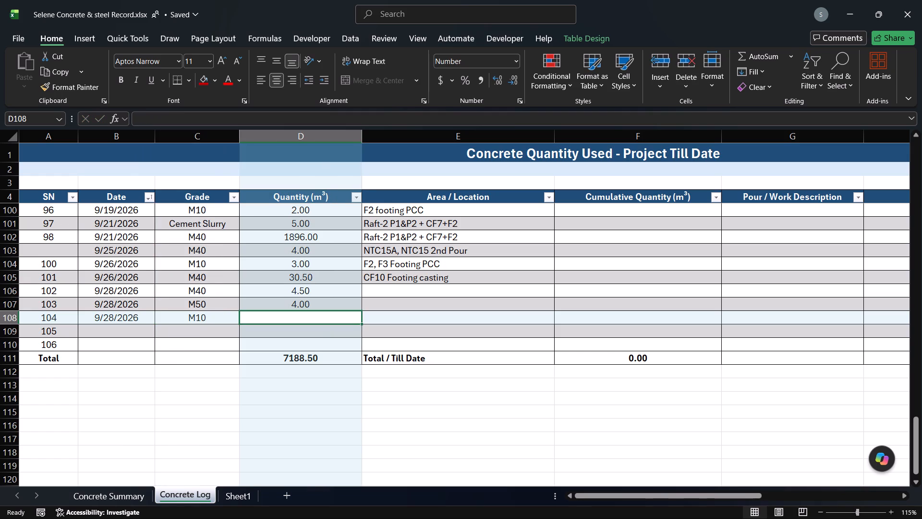
key(4)
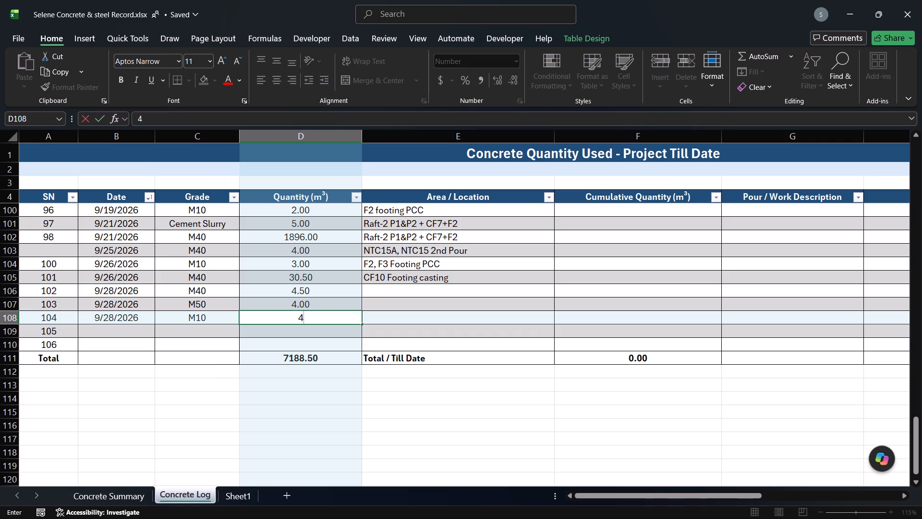
key(Return)
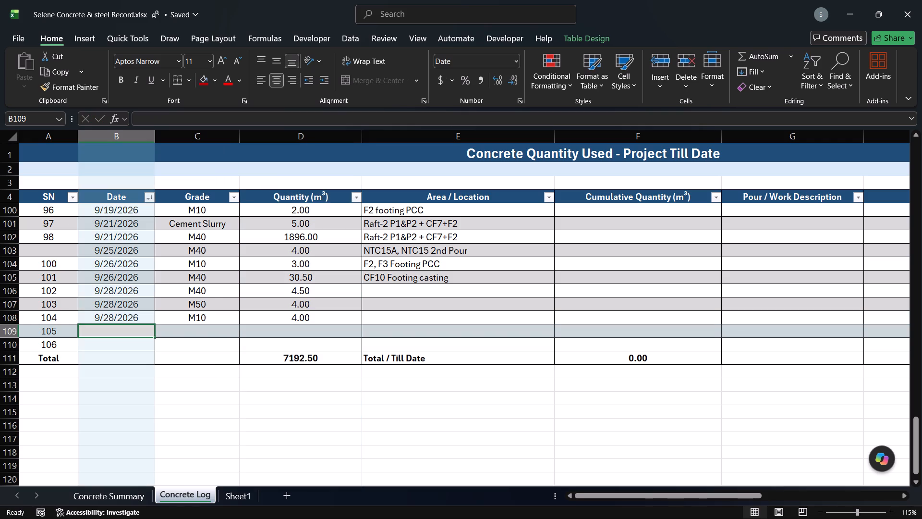
Enter the date 9/29/2026 in the empty row below the new M10 entry.
text(29)
key(BackSpace)
key(BackSpace)
text(9/29)
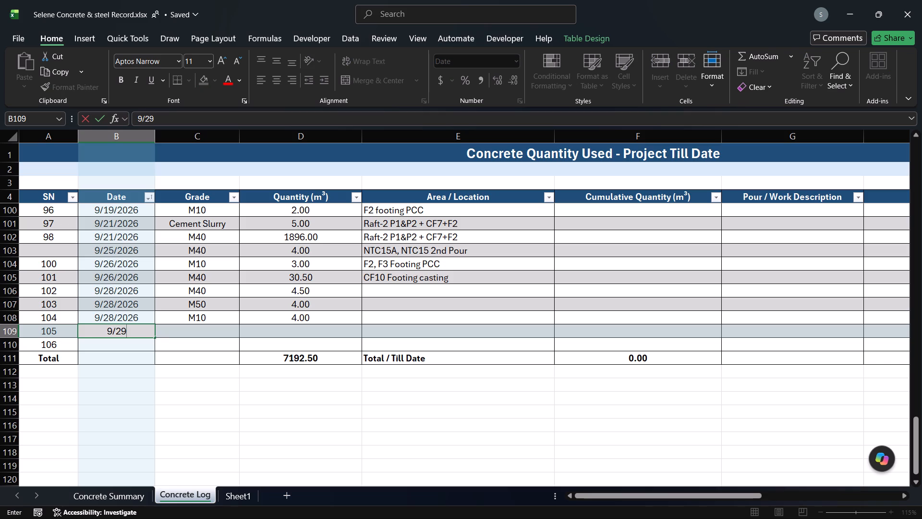
key(Tab)
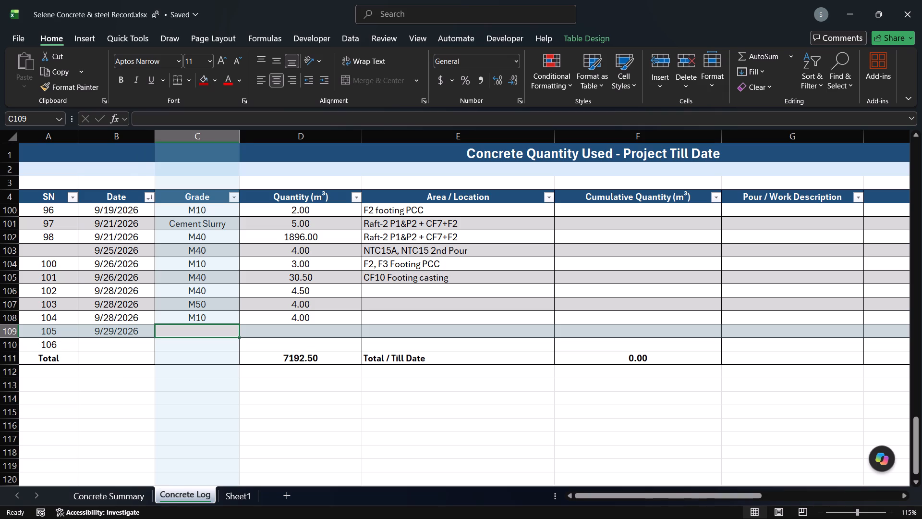
Set the date of the new M10 entry with quantity 4 to 9/29/2026.
double_click(115, 320)
key(BackSpace)
key(9)
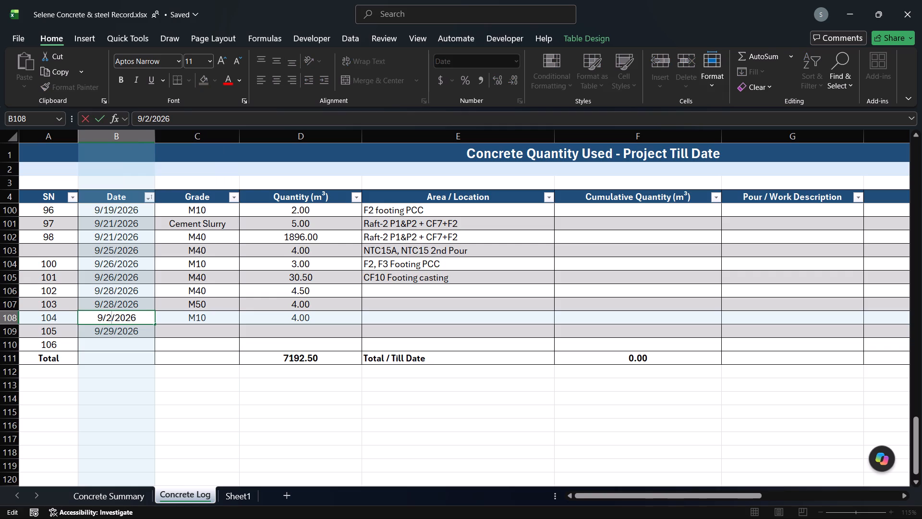
key(Tab)
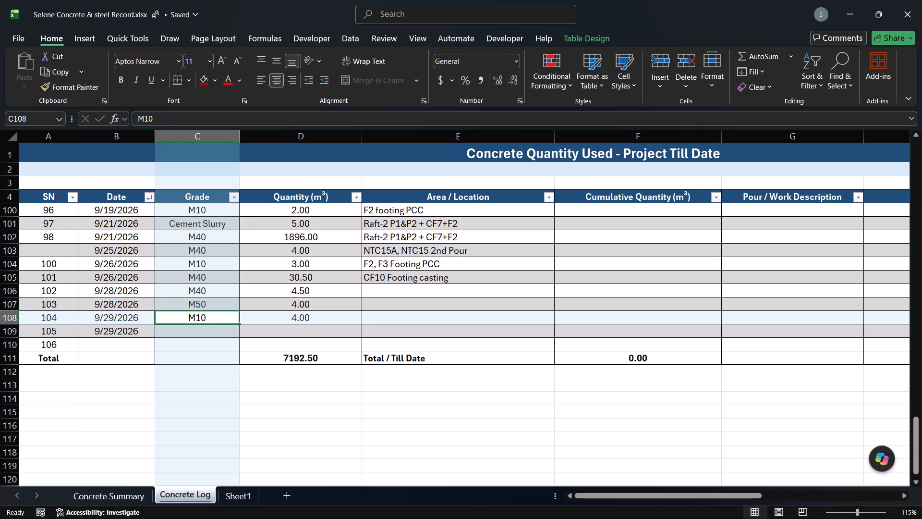
Complete the 9/29/2026 entry below it with grade M50 and quantity 5.
click(187, 334)
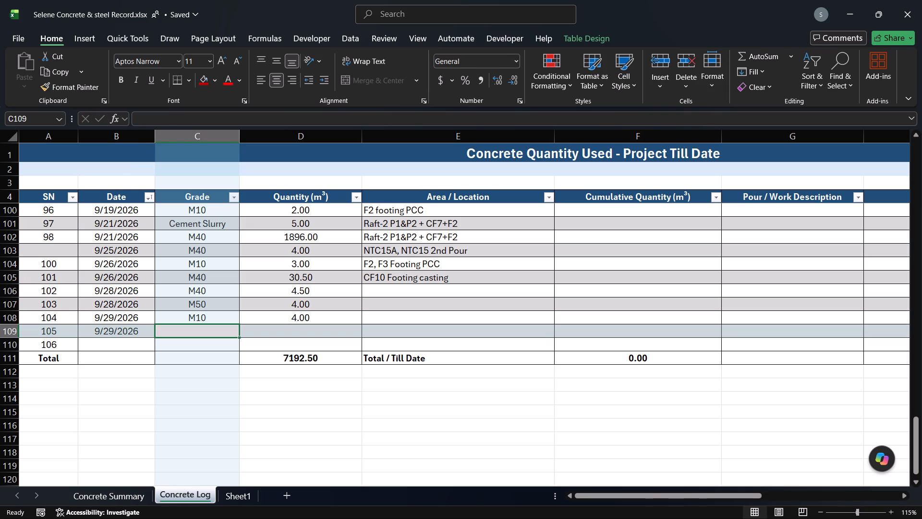
text(M50)
key(Tab)
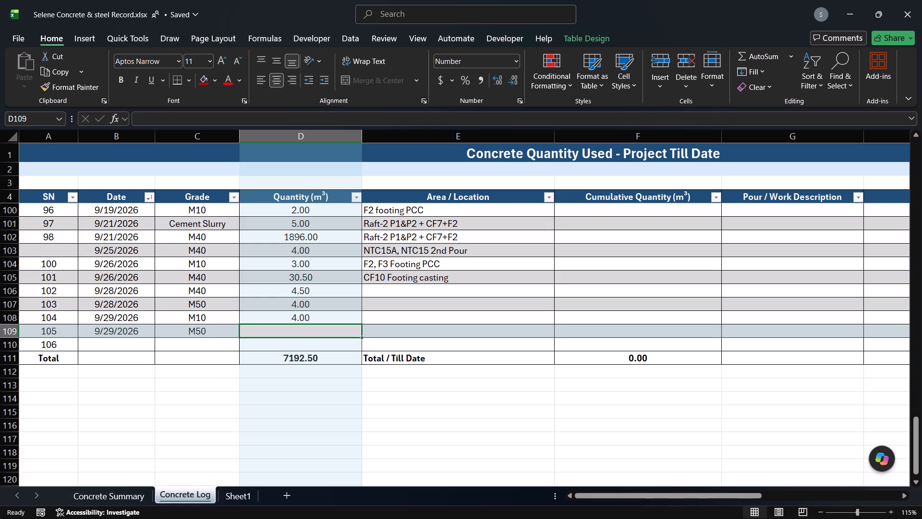
key(5)
key(Return)
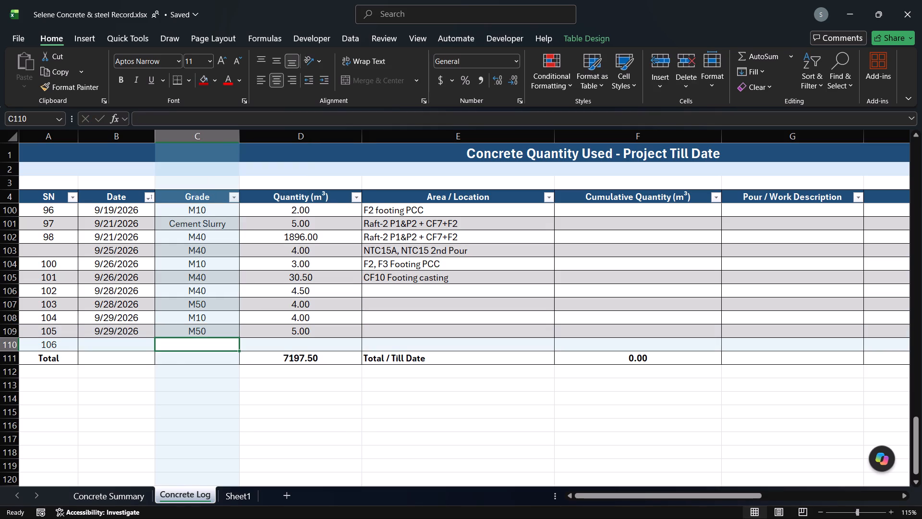
Insert one more empty row directly above the Total row.
key(Down)
key(ctrl+d)
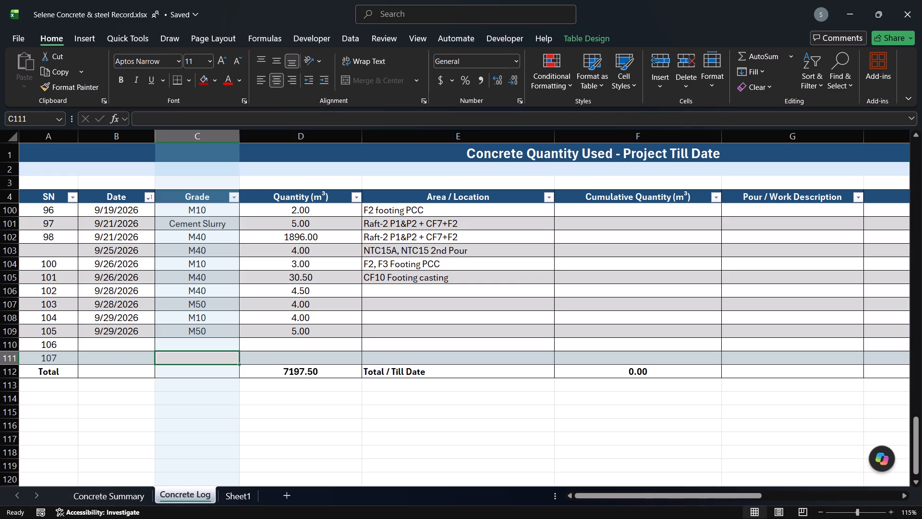
key(ctrl+d)
key(ctrl+d)
Add an entry below the 9/29/2026 M50 entry with the same date, grade M40 and quantity 35.5.
key(Left)
key(Up)
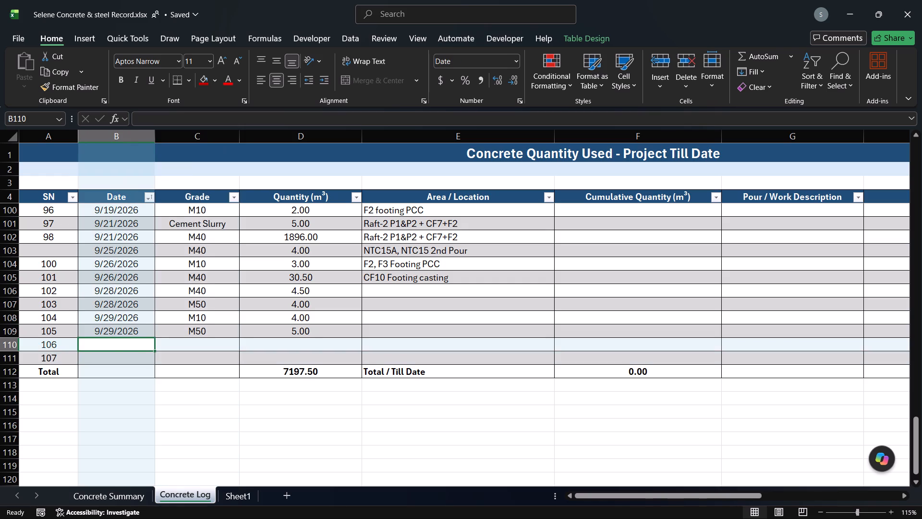
key(ctrl+d)
key(Tab)
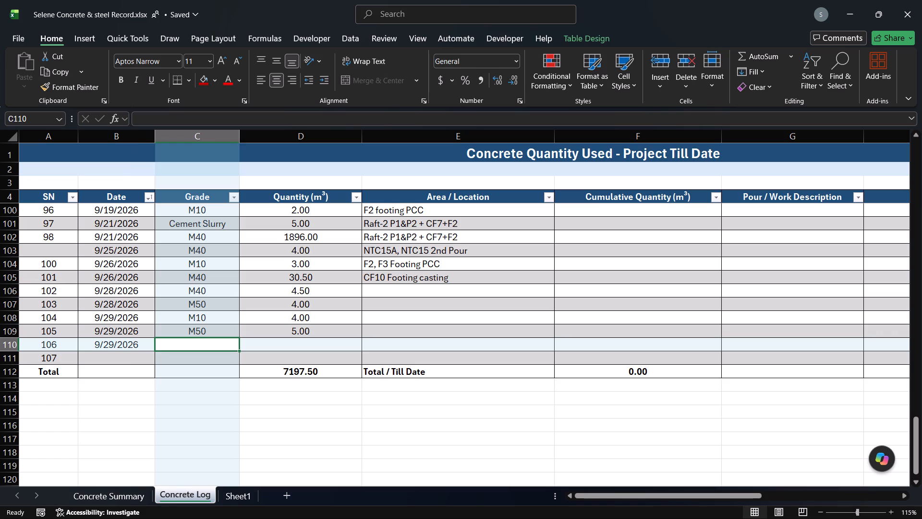
text(M40)
key(Tab)
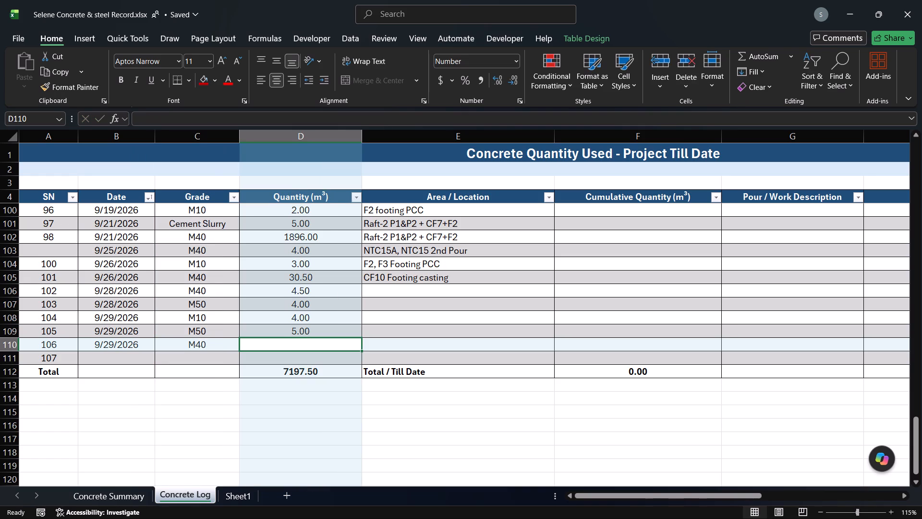
text(35.5)
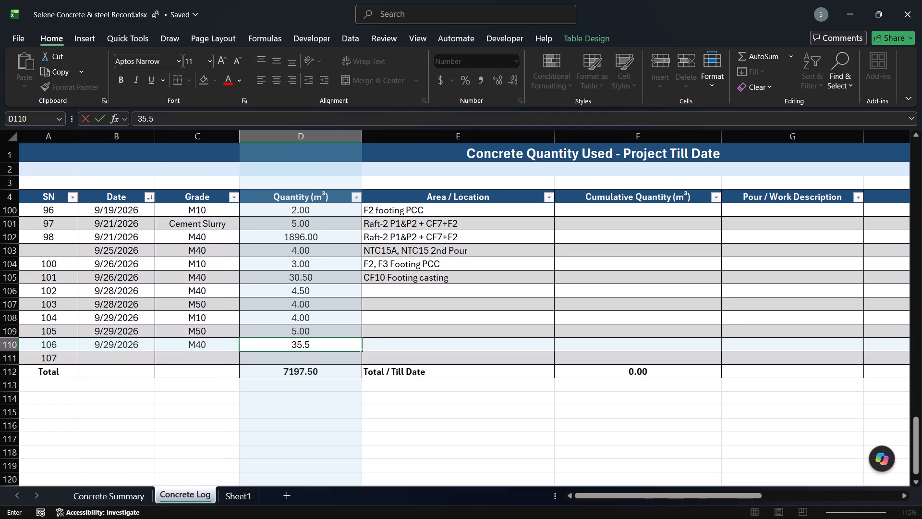
key(Return)
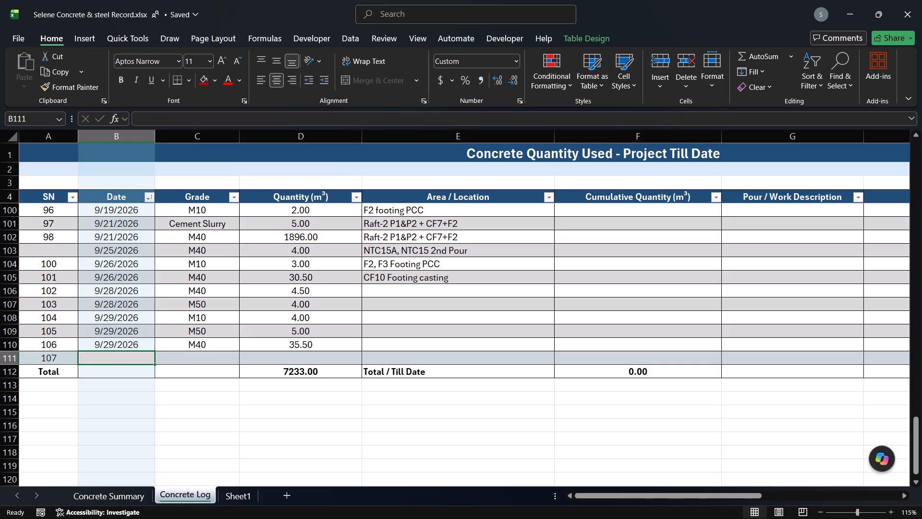
Enter the date 9/30/2026 in the empty row above the Total.
text(30)
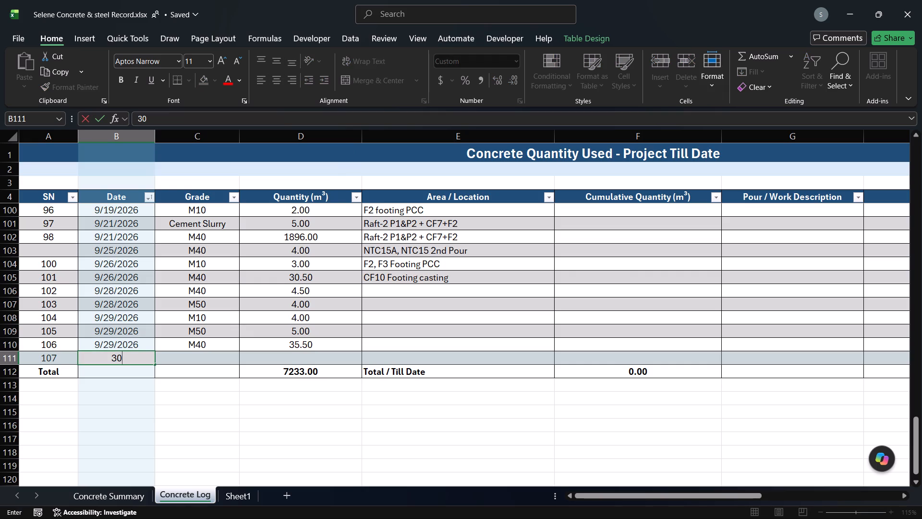
key(BackSpace)
key(BackSpace)
key(BackSpace)
text(9/30)
key(Return)
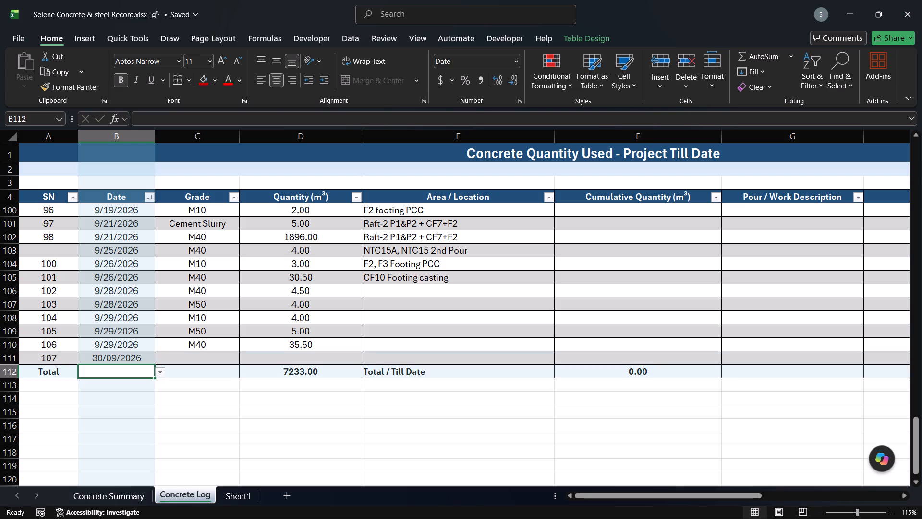
Open the number format choices for the date cell of the 9/30/2026 entry.
double_click(147, 358)
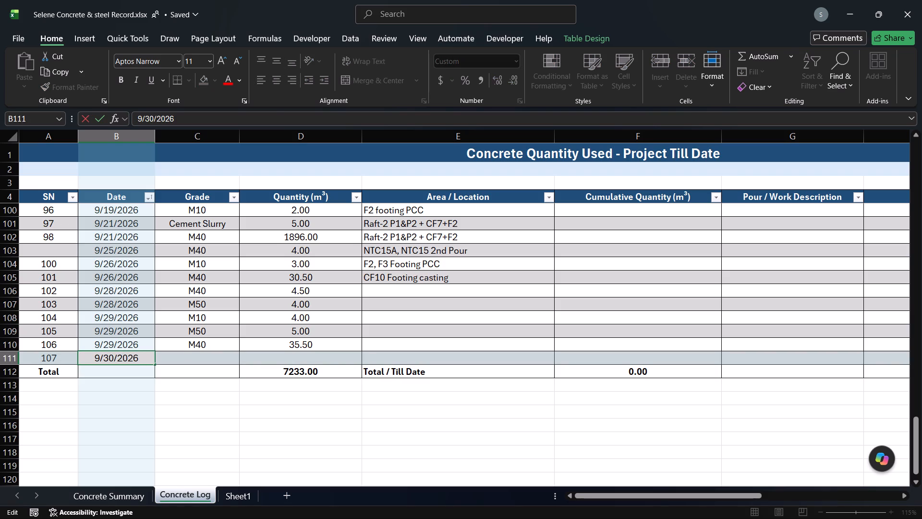
click(200, 364)
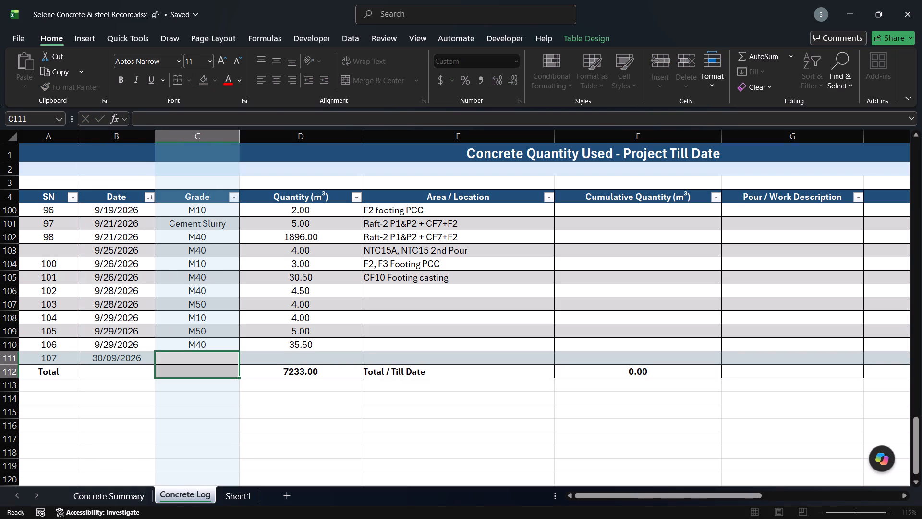
click(141, 359)
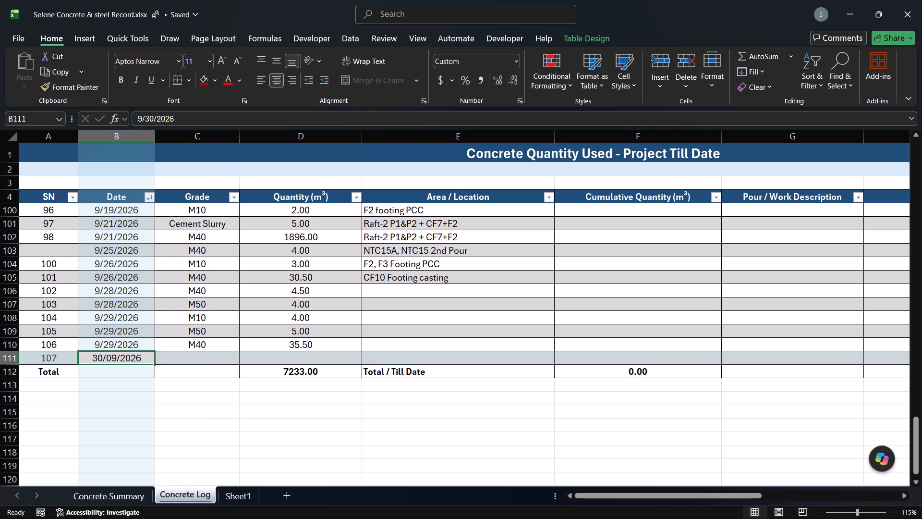
click(121, 347)
click(128, 361)
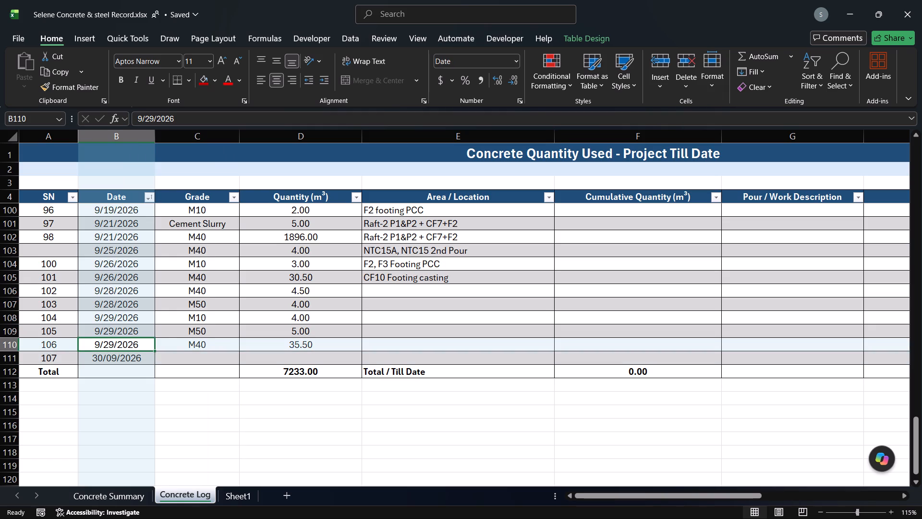
click(513, 62)
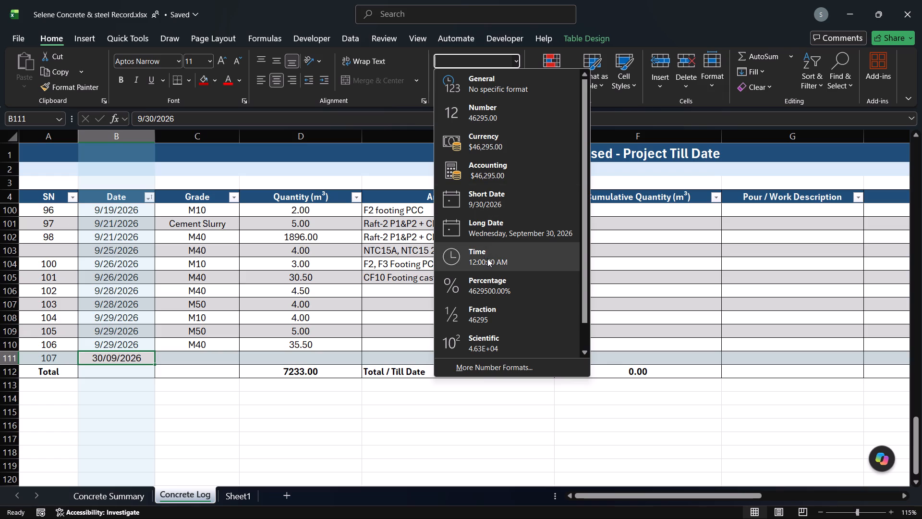
scroll(485, 209, down, 2)
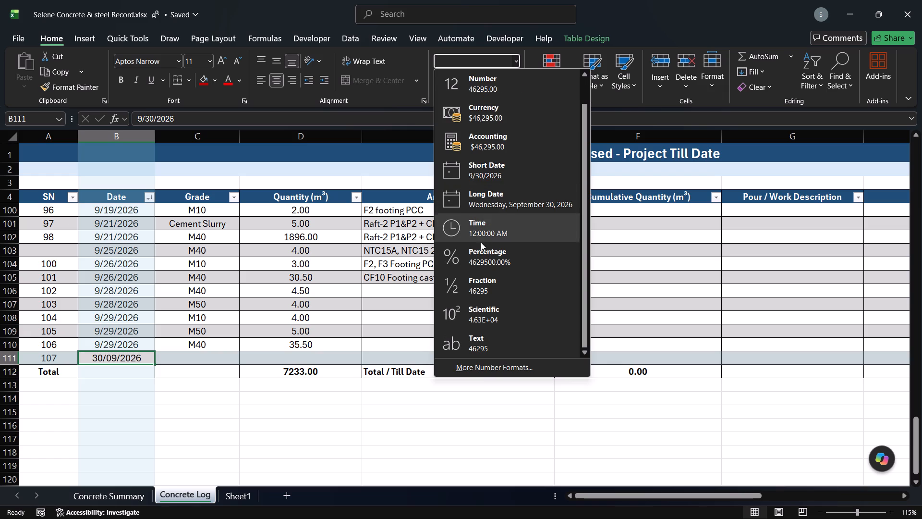
scroll(481, 248, down, 3)
scroll(483, 313, up, 1)
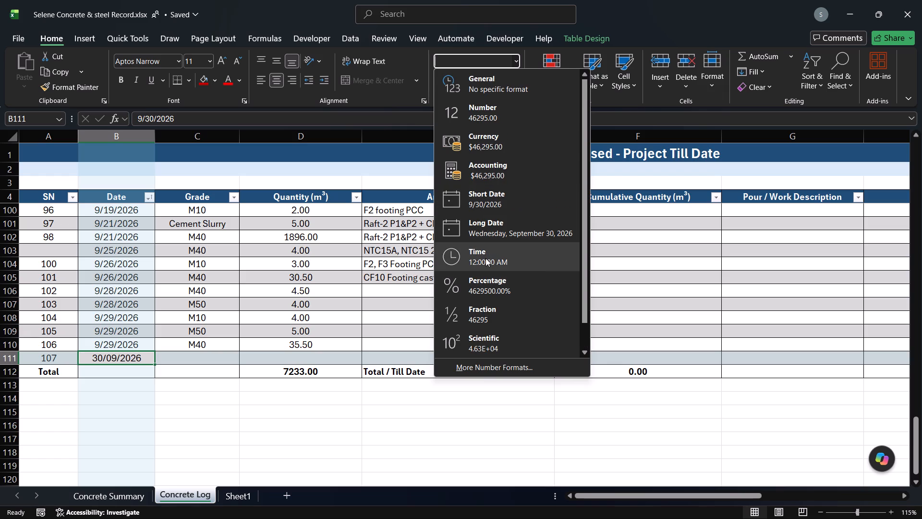
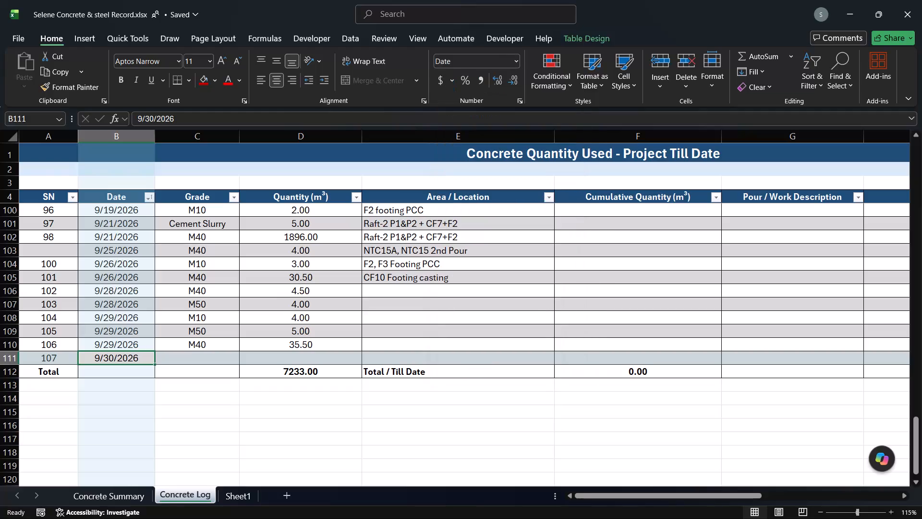
Complete the 9/30/2026 entry above the Total row with grade M10 and quantity 3.
click(135, 378)
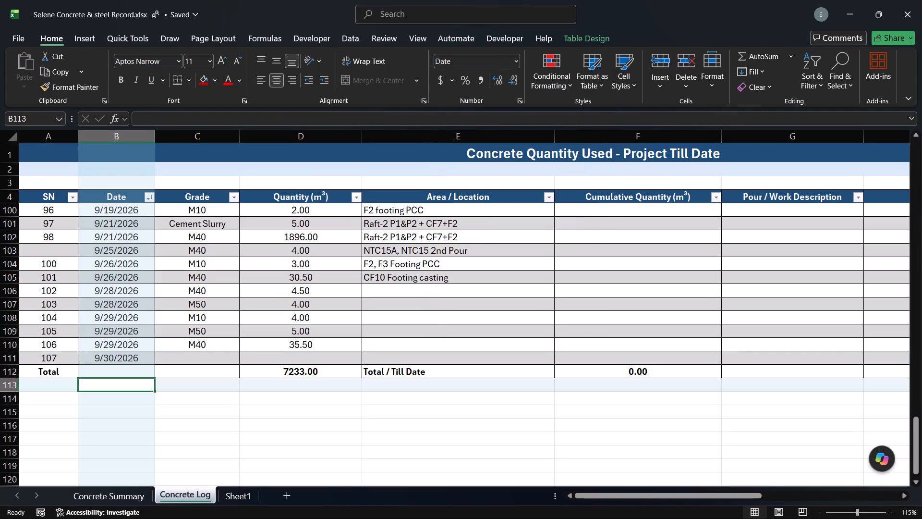
click(136, 359)
click(225, 358)
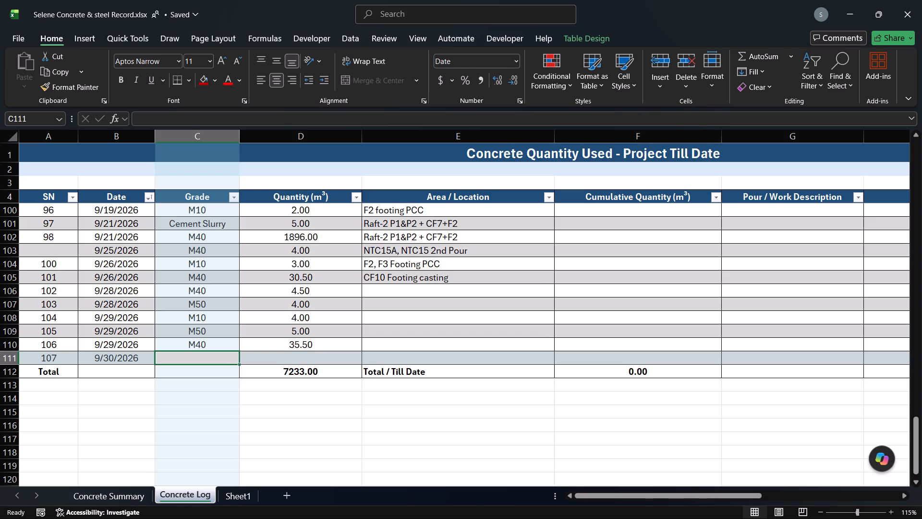
key(shift+m)
text(10)
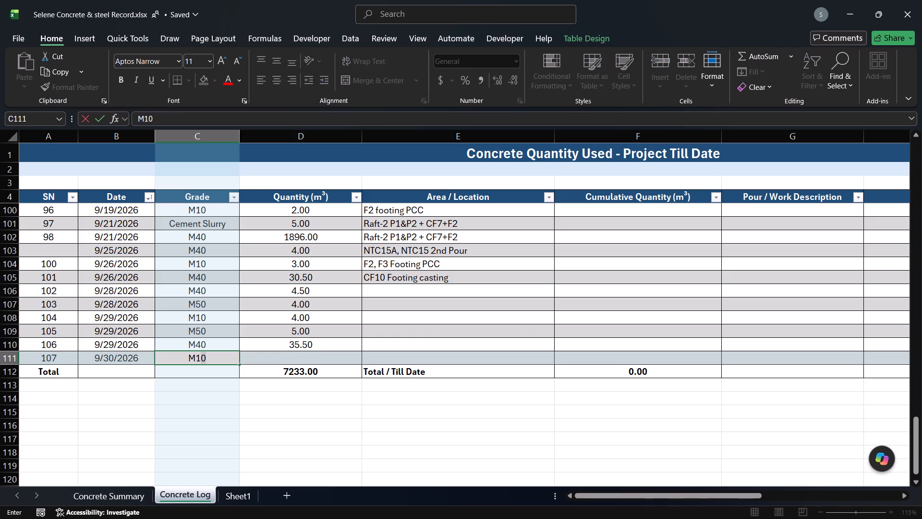
key(Tab)
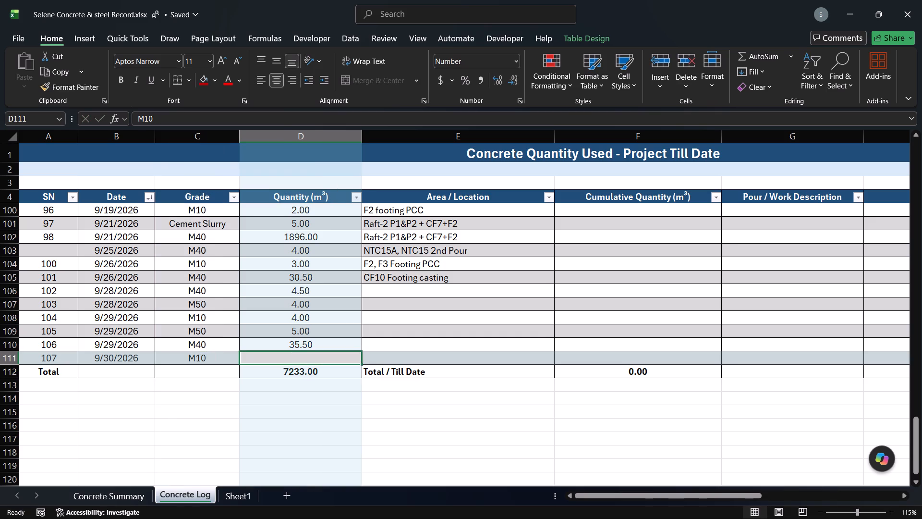
key(3)
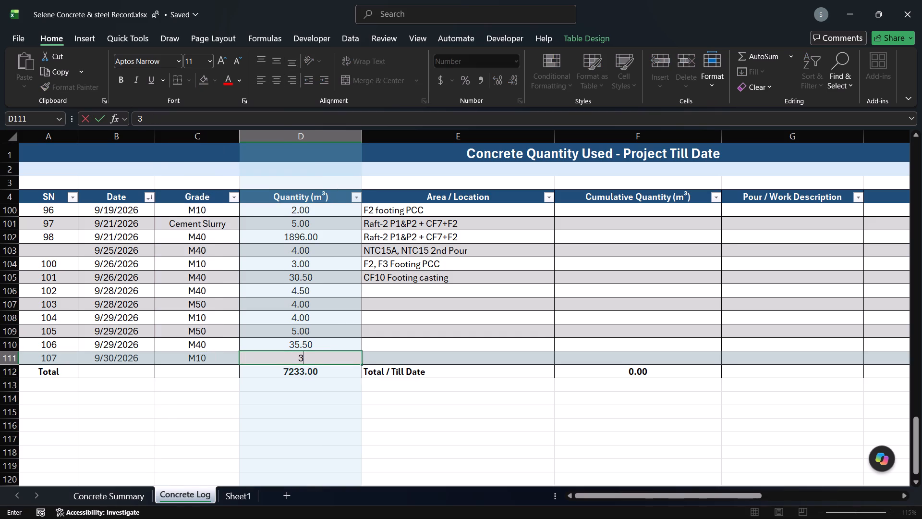
Insert three empty rows directly above the Total row.
click(6, 376)
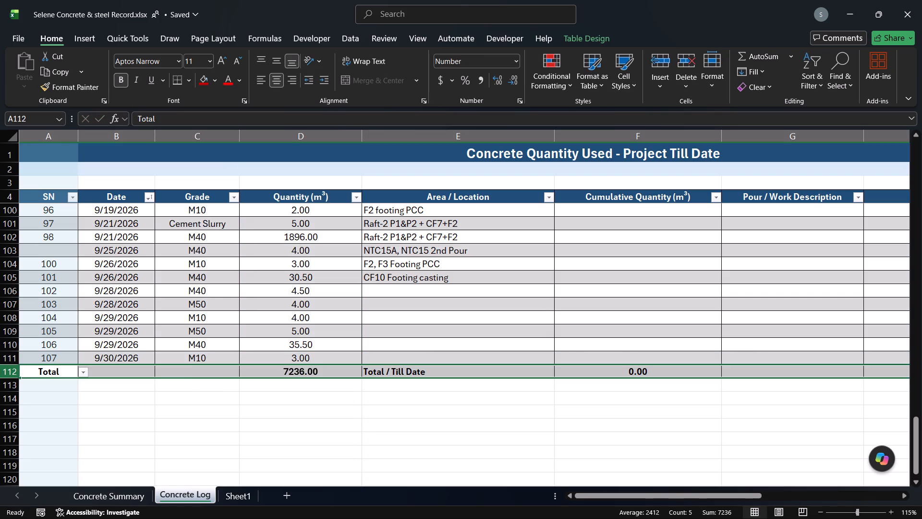
key(ctrl+shift+equal)
key(ctrl+shift+equal)
key(ctrl+shift+equal)
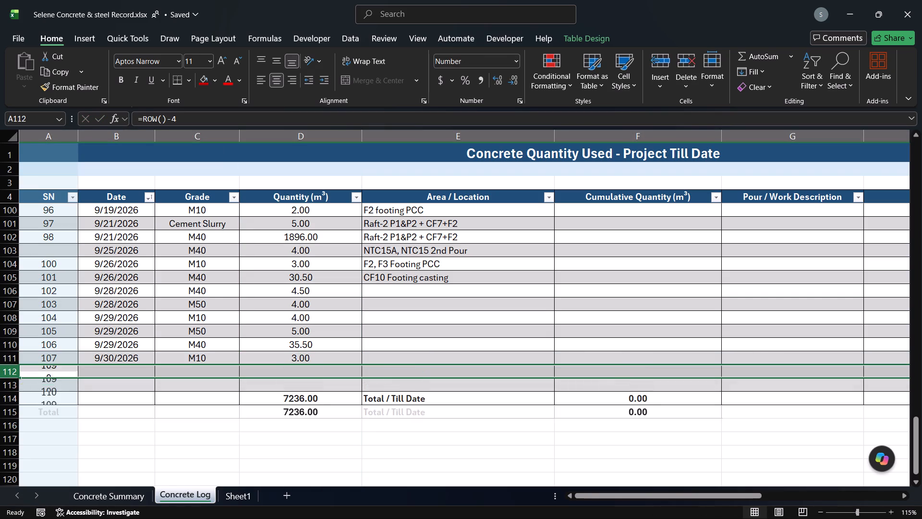
click(133, 438)
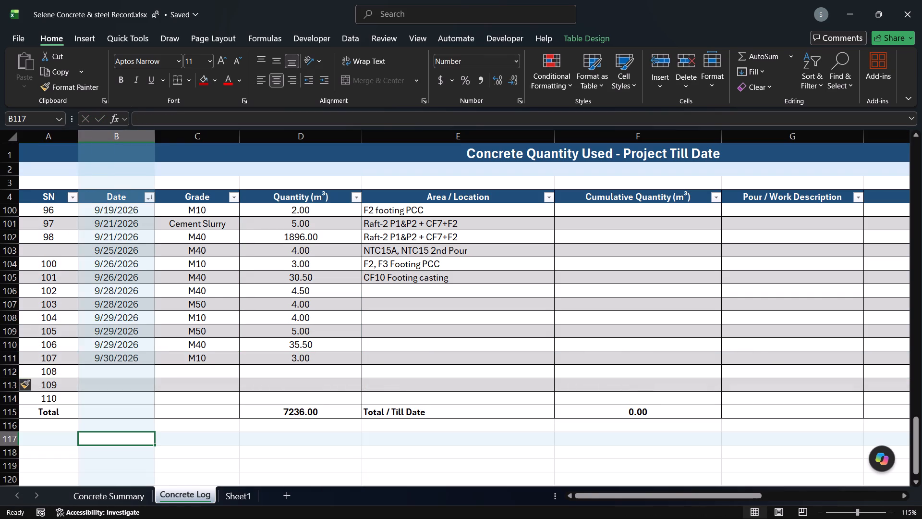
Add a second 9/30/2026 entry below the M10 one, copying its date, with grade M70 and quantity 3.5.
double_click(122, 374)
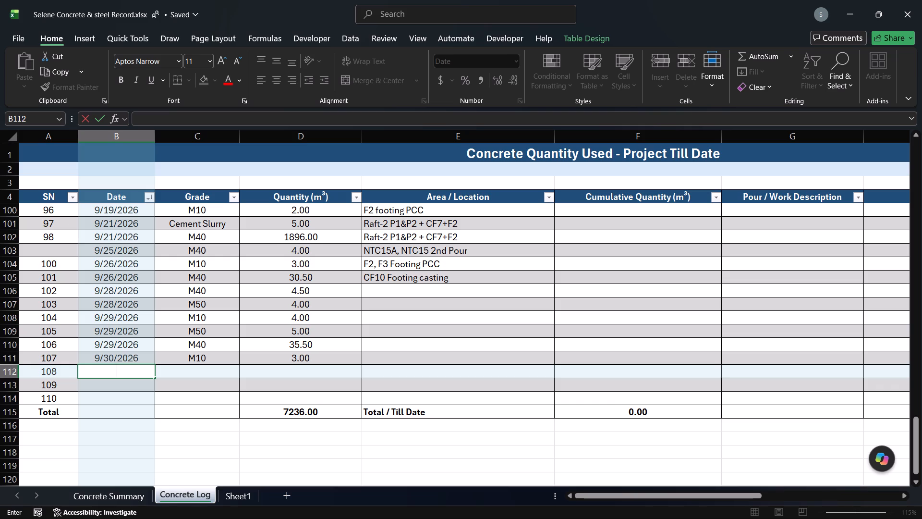
key(Escape)
key(ctrl+d)
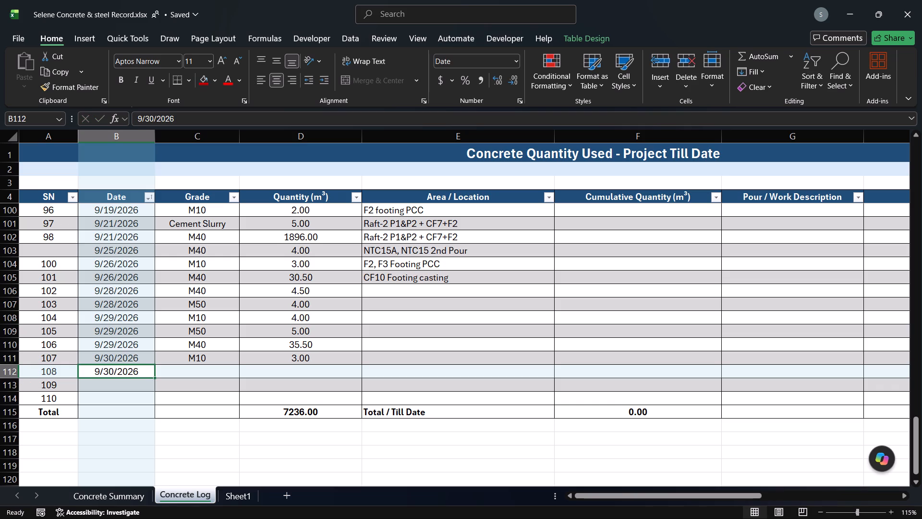
key(Tab)
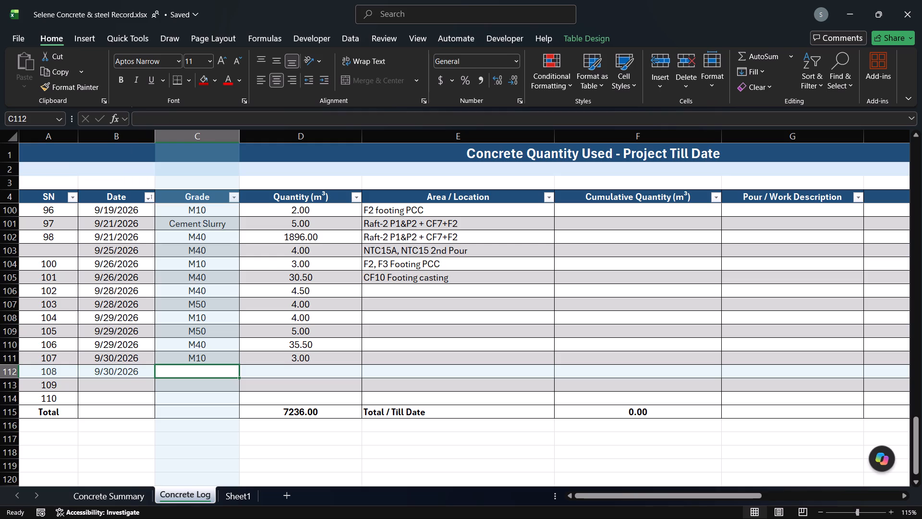
key(shift+m)
text(70)
key(Tab)
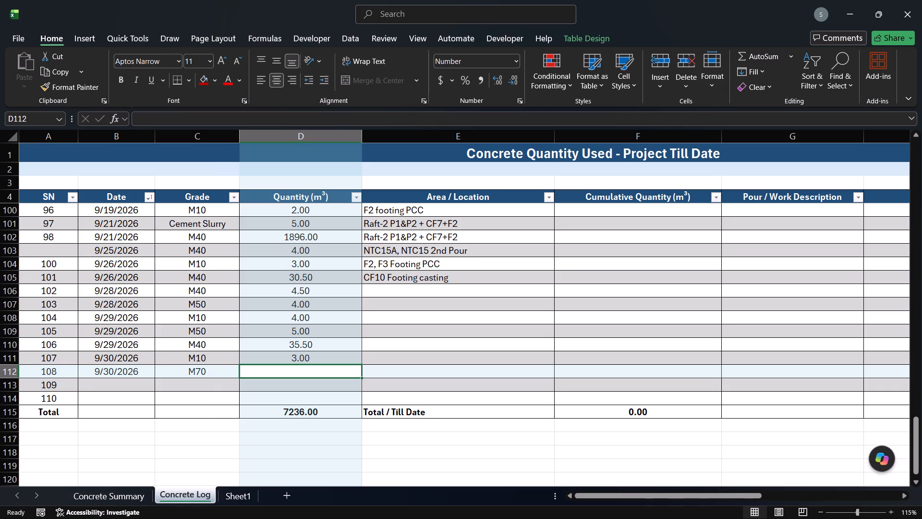
text(3.5)
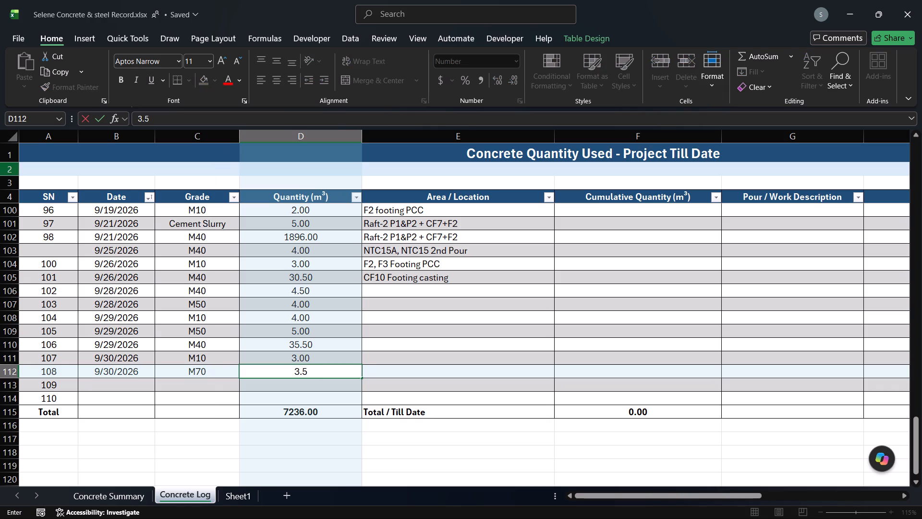
key(Return)
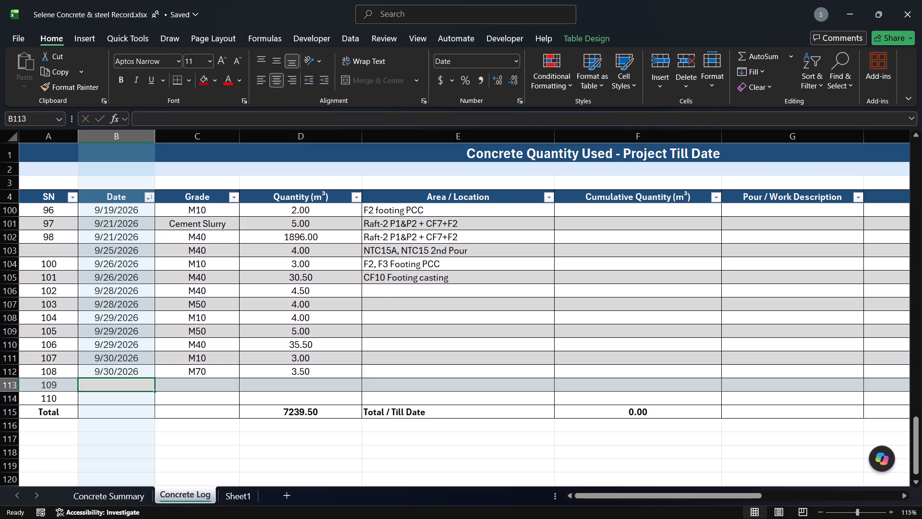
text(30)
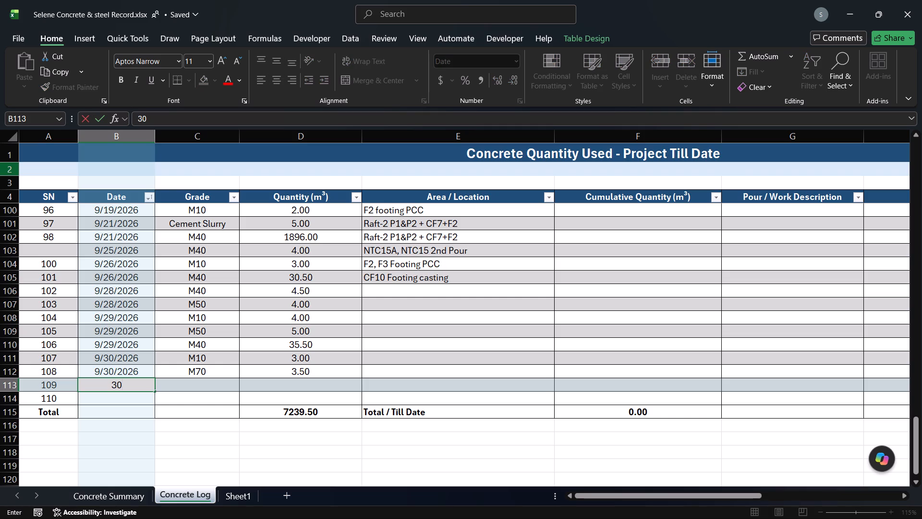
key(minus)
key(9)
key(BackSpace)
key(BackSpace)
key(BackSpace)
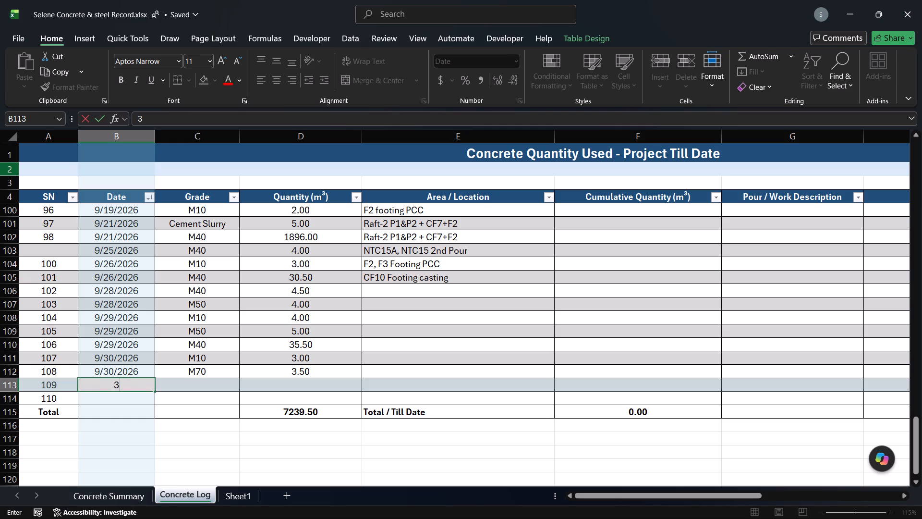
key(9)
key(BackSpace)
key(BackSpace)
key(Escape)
Add a third 9/30/2026 entry below the M70 one, copying its date, with grade M40 and quantity 1.5.
key(ctrl+d)
key(Tab)
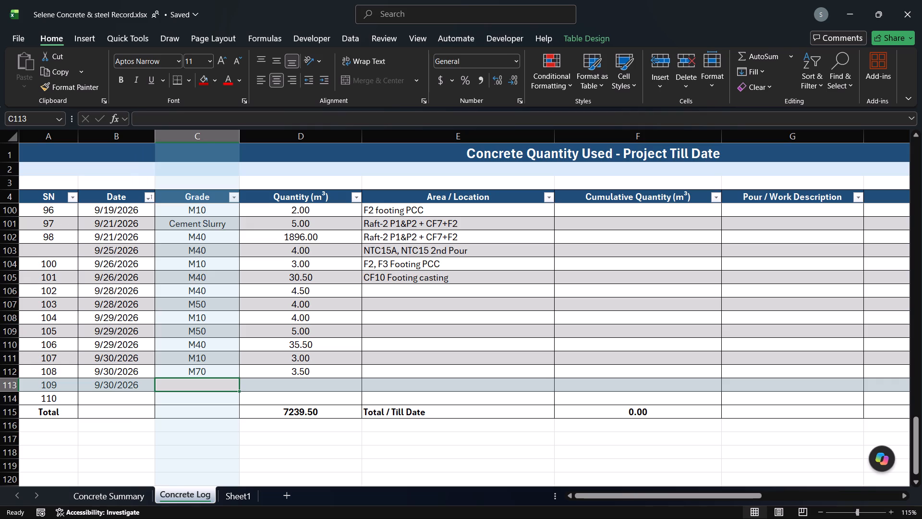
text(M40)
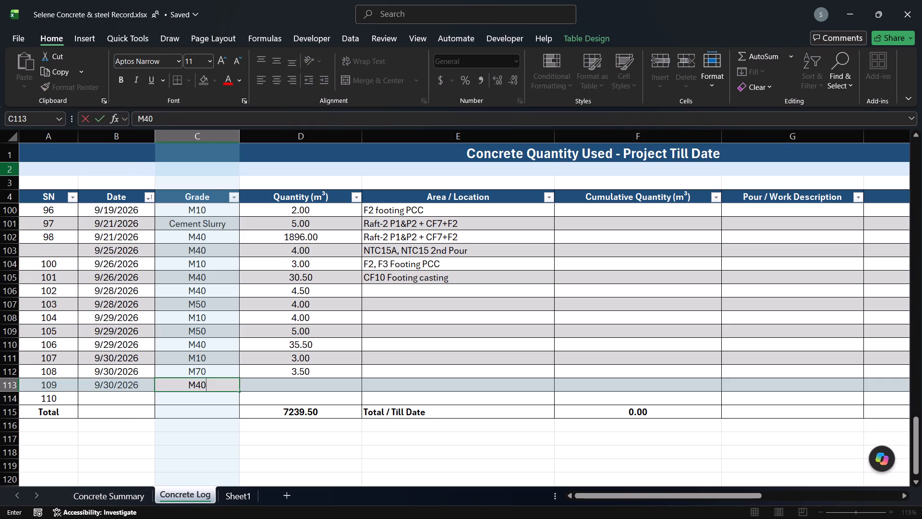
key(Tab)
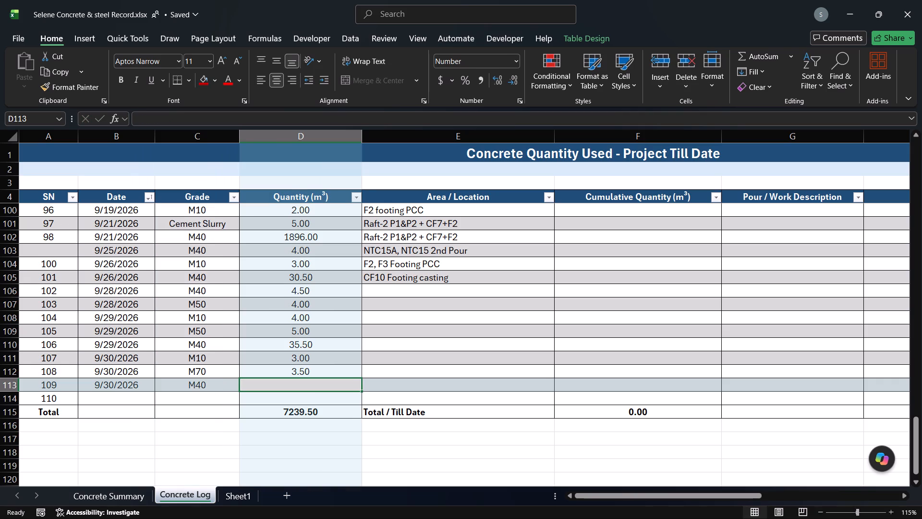
text(1.5)
key(Return)
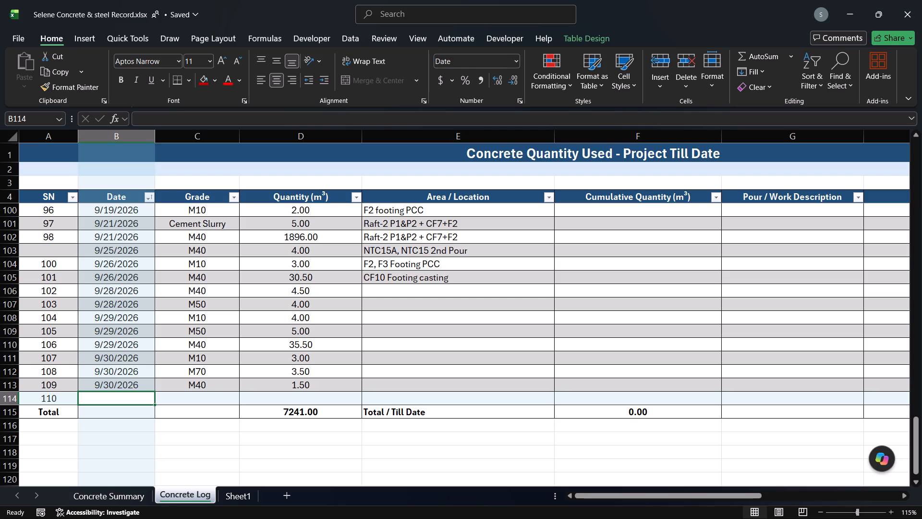
Save the workbook.
key(ctrl+s)
Review the grade-wise, month-wise and work-type quantities and the monthly chart on the Concrete Summary sheet.
click(96, 495)
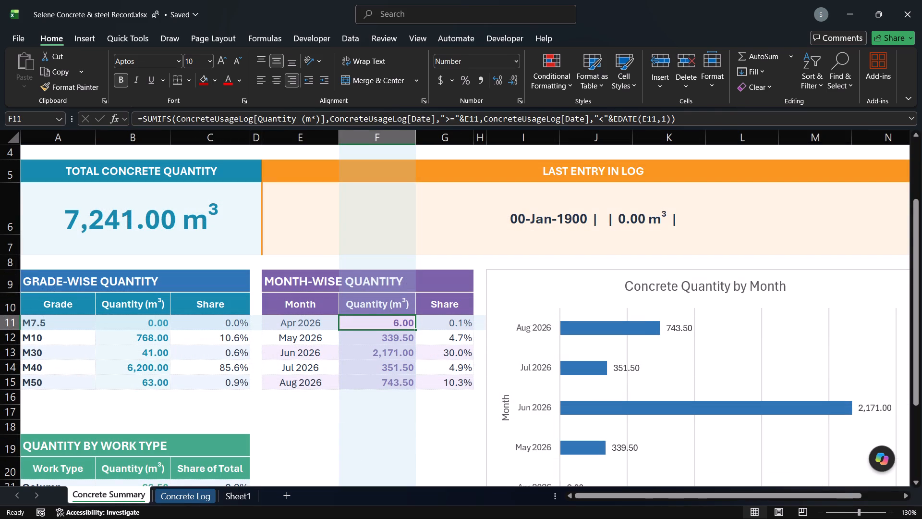
scroll(342, 374, down, 2)
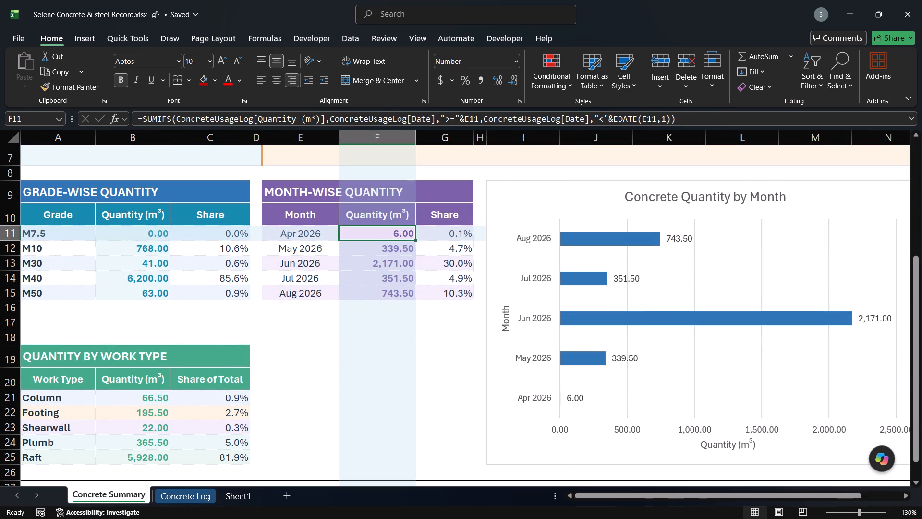
scroll(344, 383, down, 1)
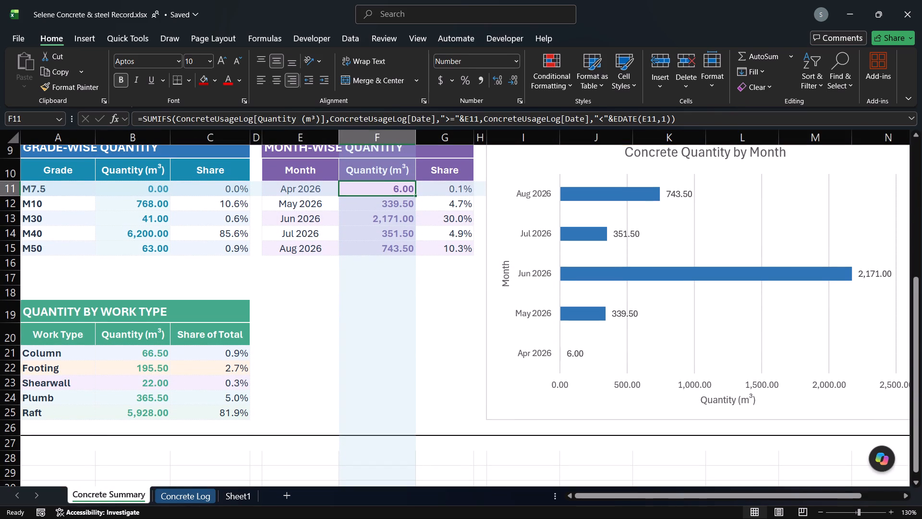
scroll(335, 420, down, 2)
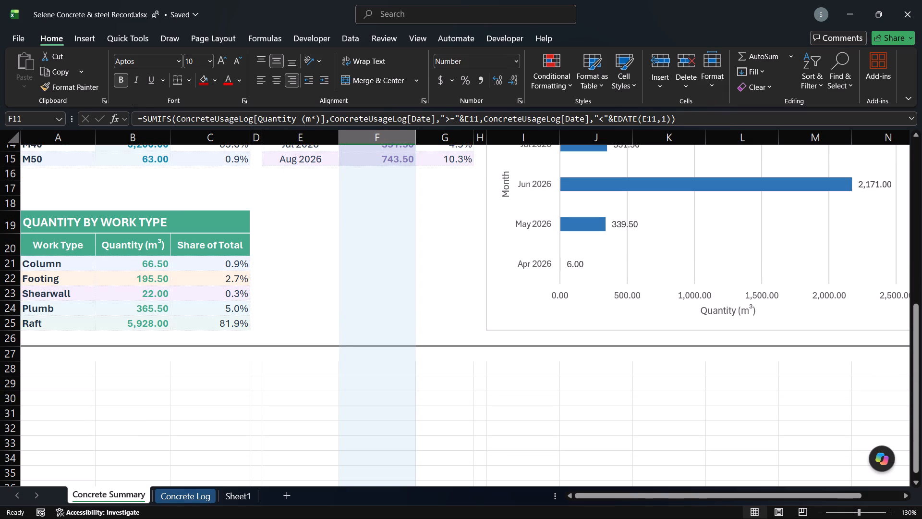
scroll(432, 386, down, 6)
scroll(432, 386, up, 7)
scroll(432, 386, down, 20)
scroll(432, 386, down, 12)
scroll(432, 386, up, 20)
scroll(432, 386, up, 11)
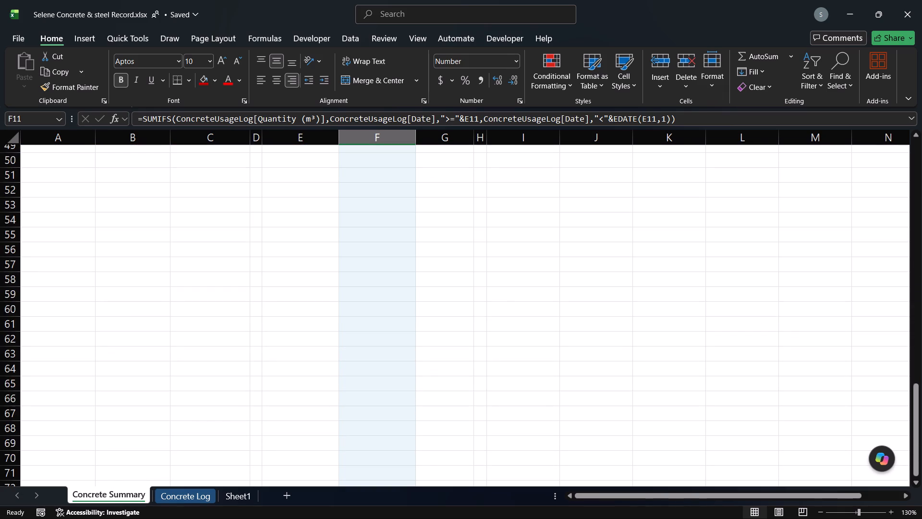
scroll(440, 389, up, 20)
scroll(440, 389, up, 20)
scroll(440, 389, up, 2)
scroll(433, 364, down, 4)
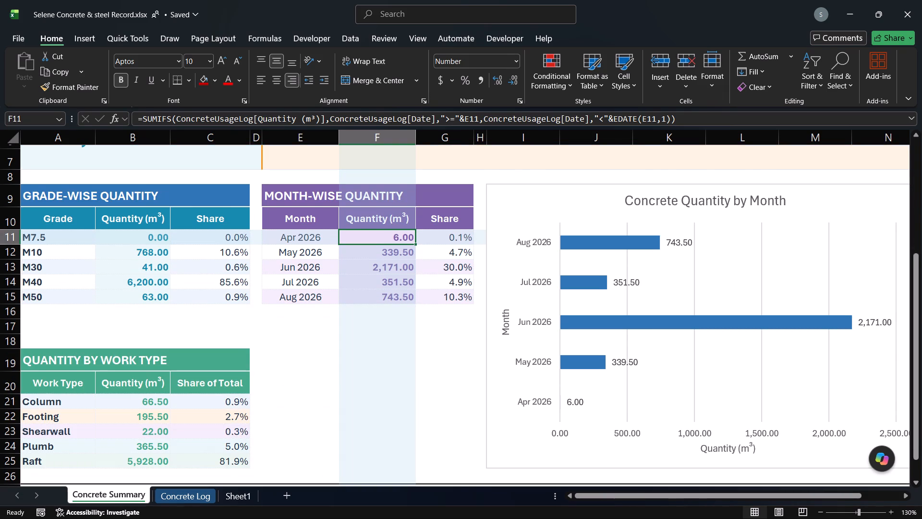
Open the Copilot assistant.
click(877, 460)
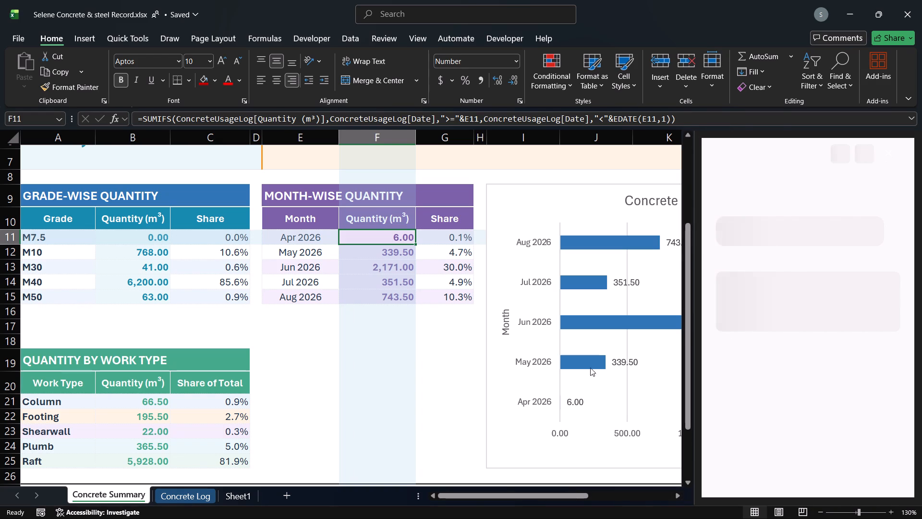
Look over the October entries in Sheet1 alongside the Concrete Summary and Concrete Log sheets.
click(230, 494)
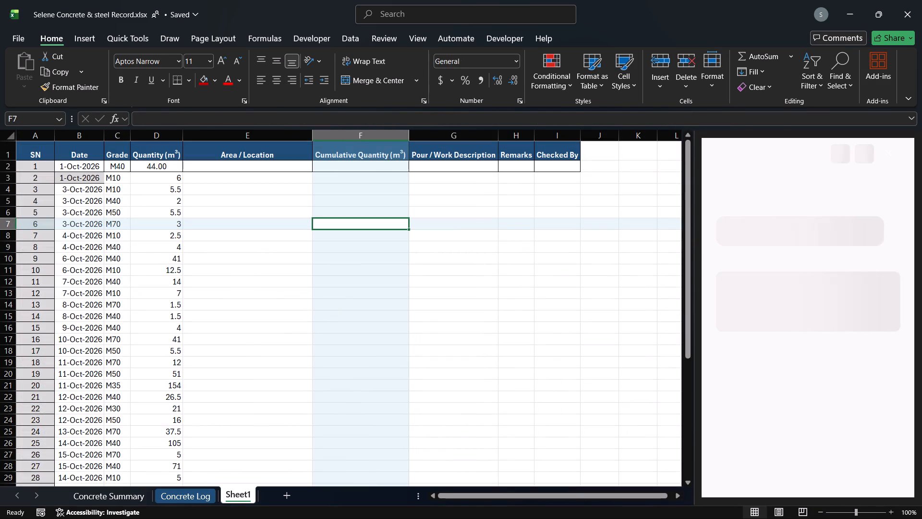
click(138, 496)
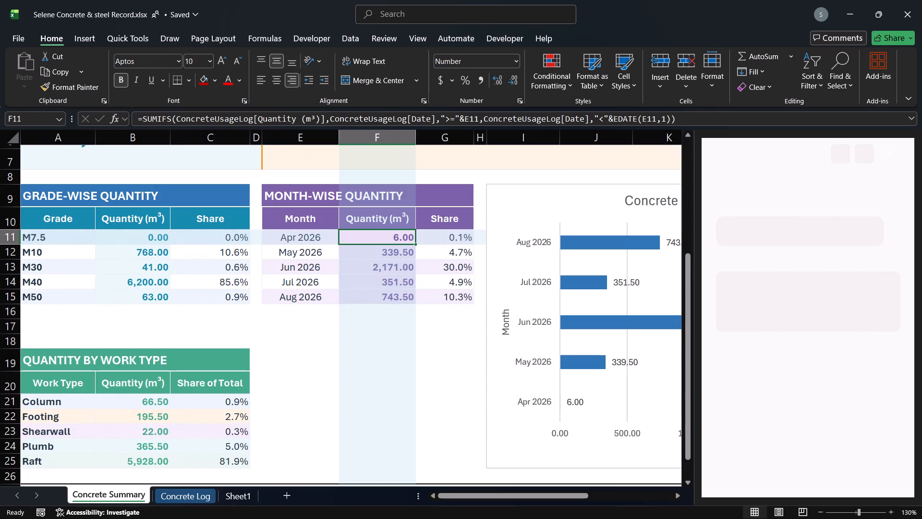
scroll(256, 410, down, 5)
click(186, 496)
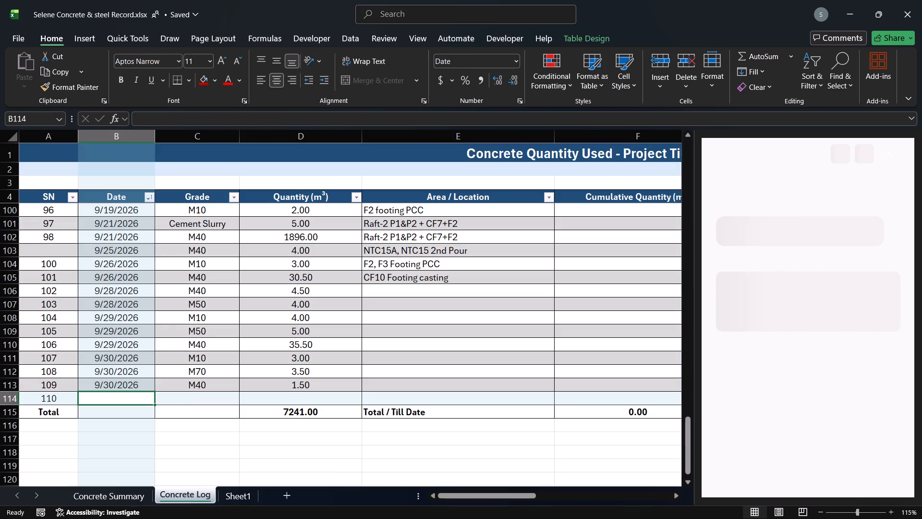
click(244, 496)
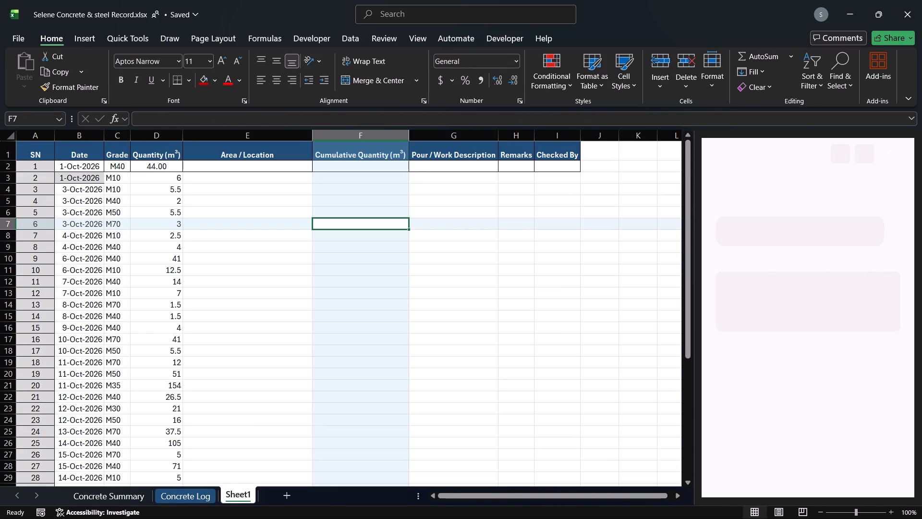
Look over the October rows and their Area / Location entries in Sheet1.
scroll(186, 252, down, 2)
scroll(218, 223, up, 6)
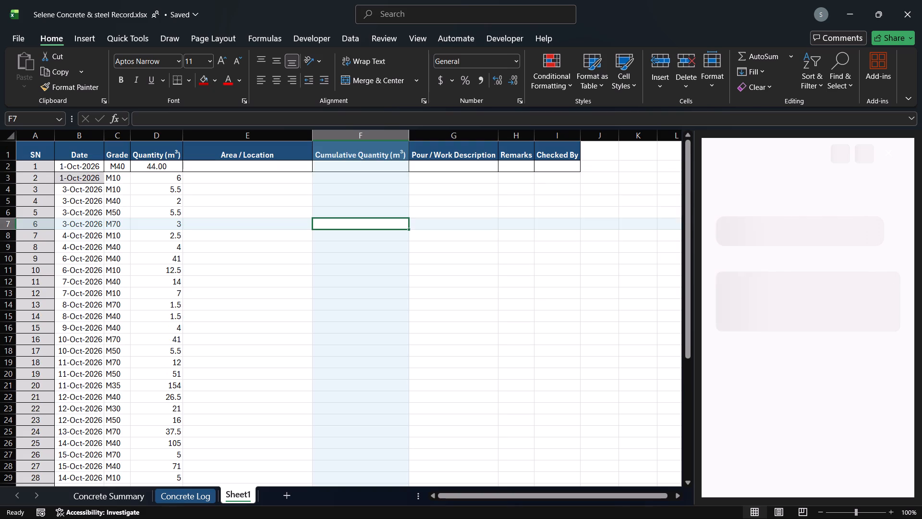
scroll(219, 223, down, 8)
click(206, 349)
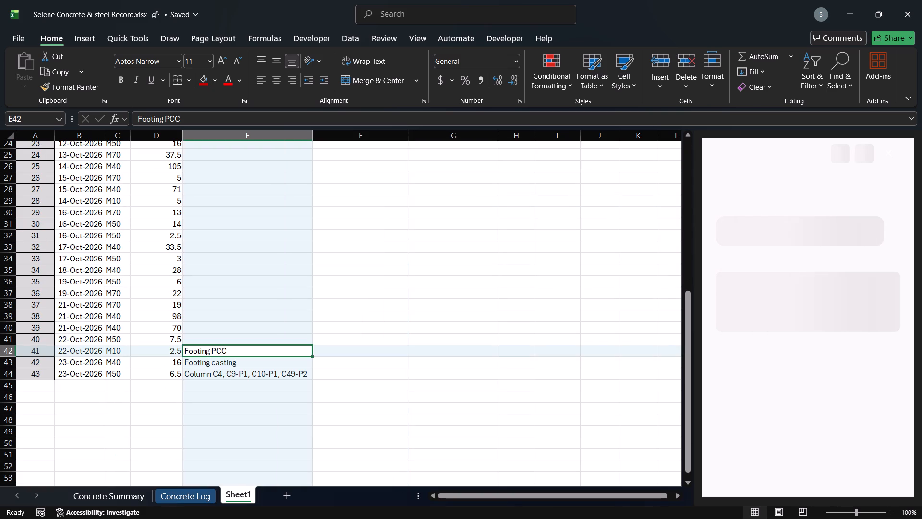
scroll(343, 209, up, 11)
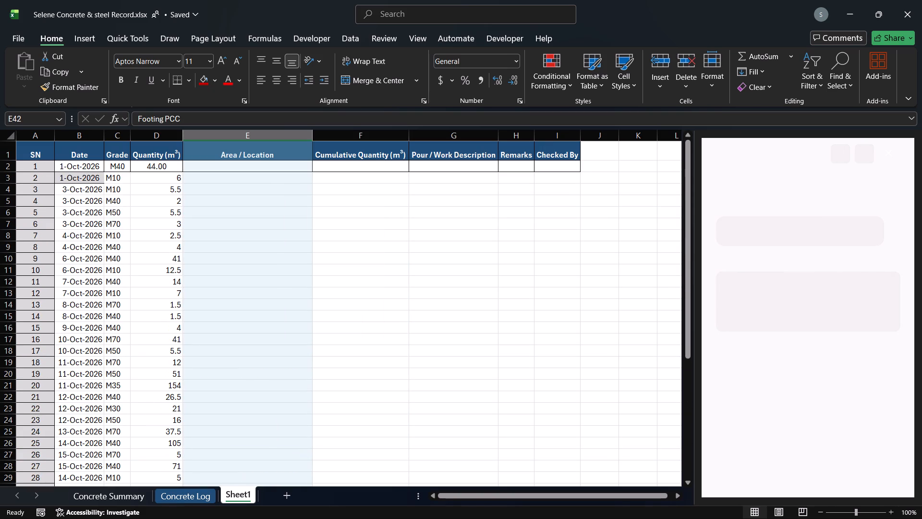
scroll(340, 208, up, 1)
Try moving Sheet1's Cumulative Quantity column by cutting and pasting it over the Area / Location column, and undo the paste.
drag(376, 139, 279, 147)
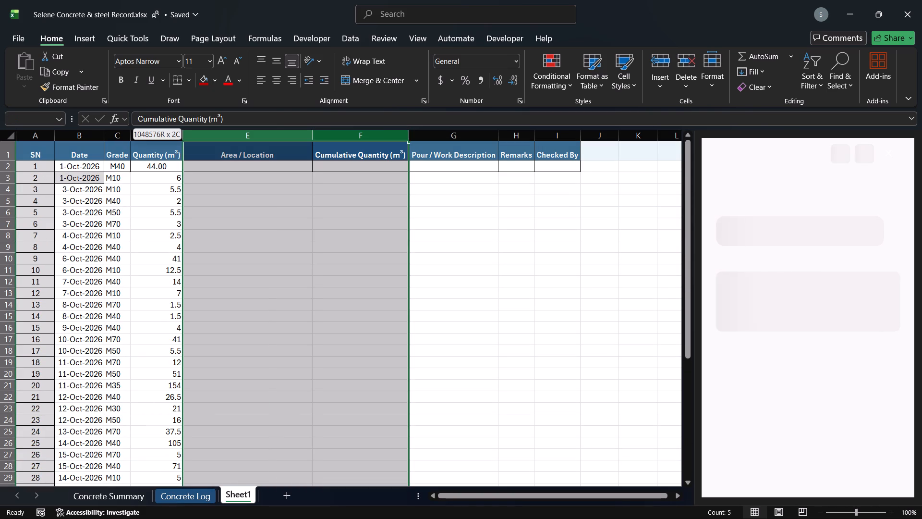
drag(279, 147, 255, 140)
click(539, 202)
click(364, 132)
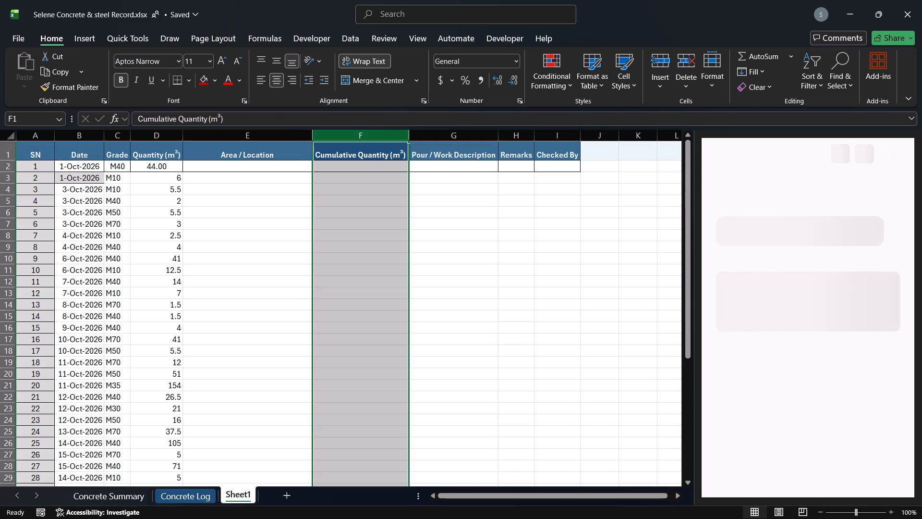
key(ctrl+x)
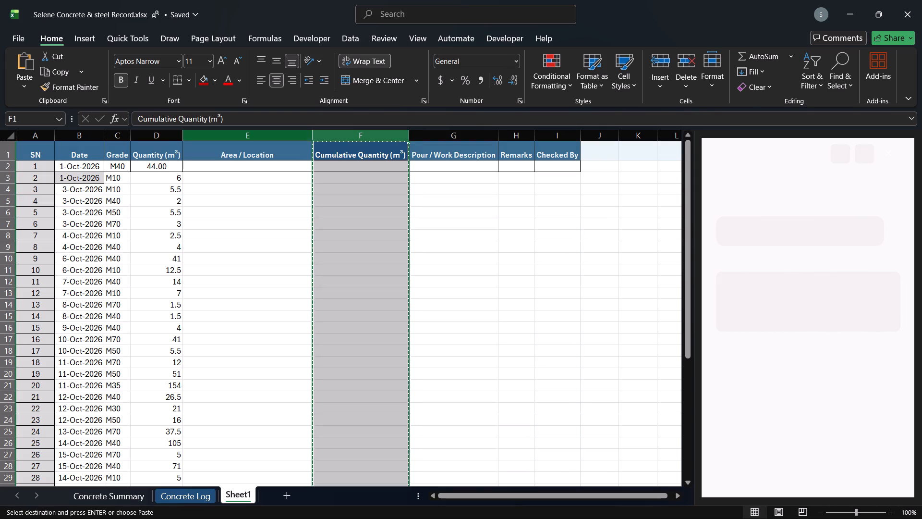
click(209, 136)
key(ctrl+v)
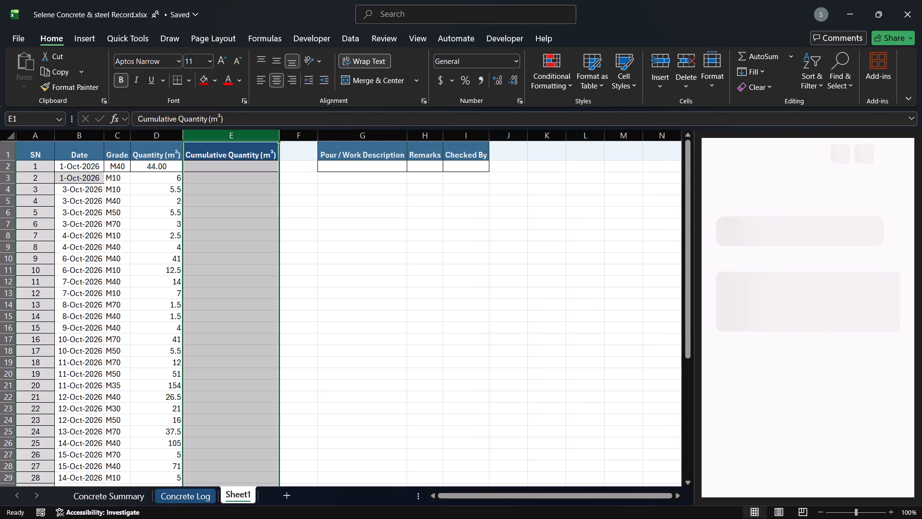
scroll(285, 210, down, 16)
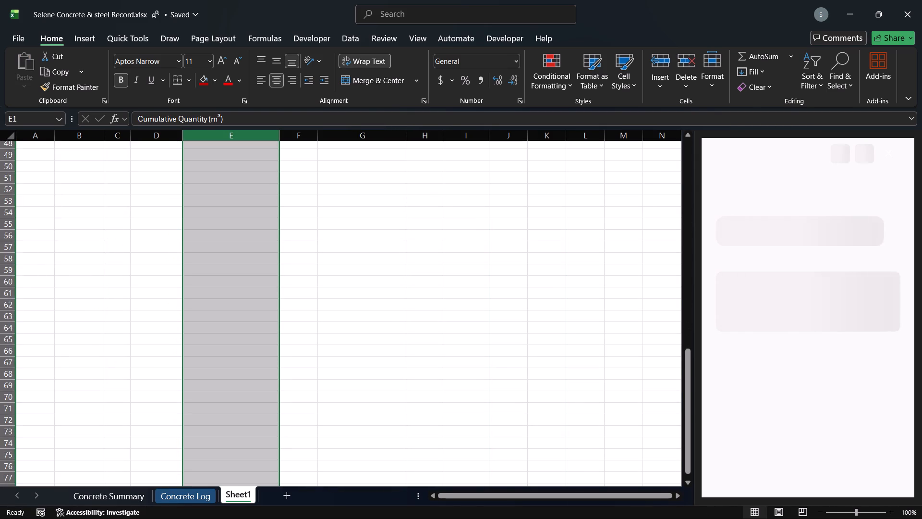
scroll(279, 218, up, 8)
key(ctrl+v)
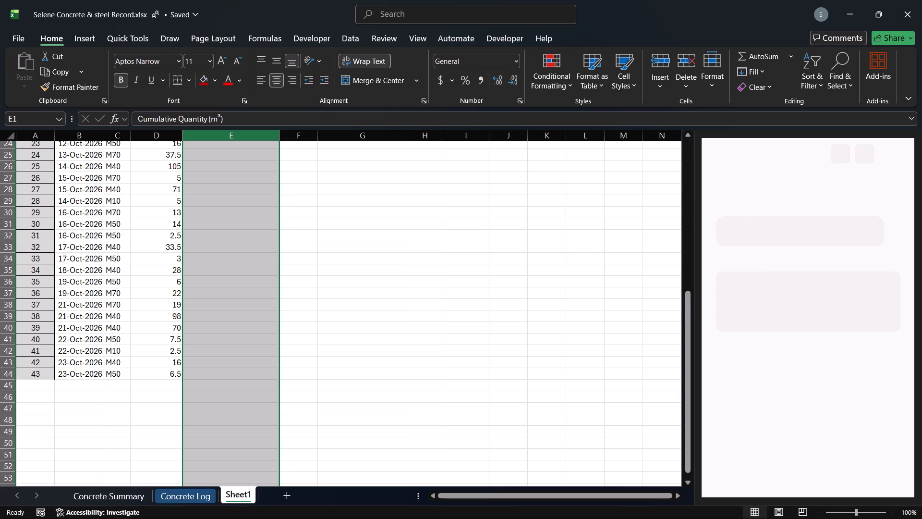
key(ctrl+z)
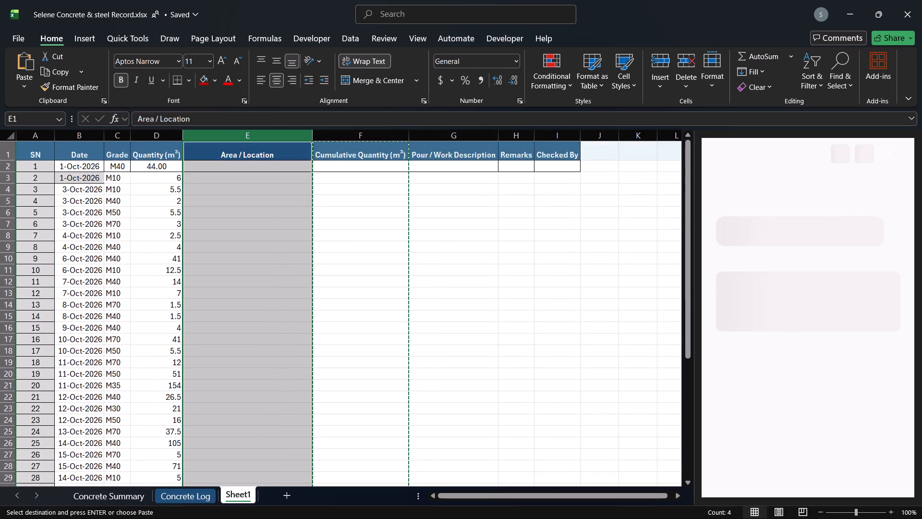
Move the cut Cumulative Quantity column in Sheet1 in front of Area / Location by inserting it, and check the October rows.
scroll(352, 258, down, 9)
scroll(352, 259, up, 1)
scroll(352, 259, down, 2)
scroll(352, 259, up, 11)
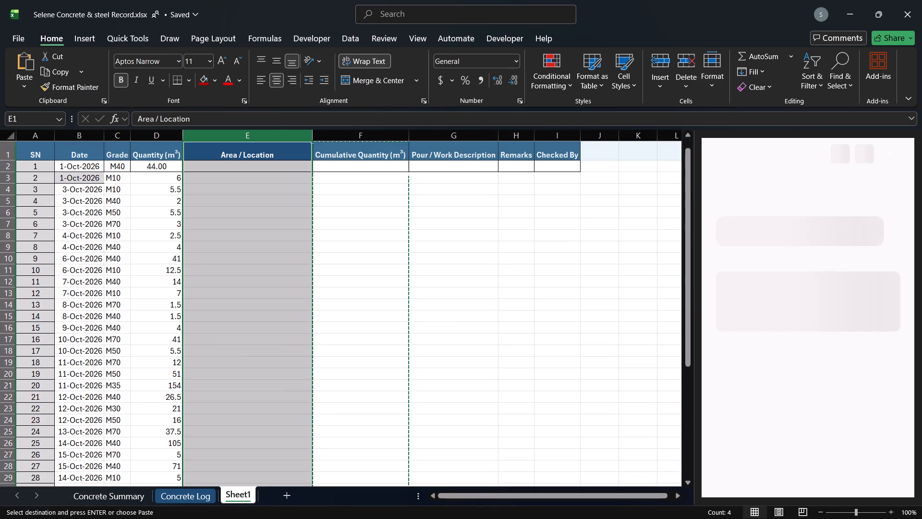
scroll(350, 259, up, 3)
click(243, 139)
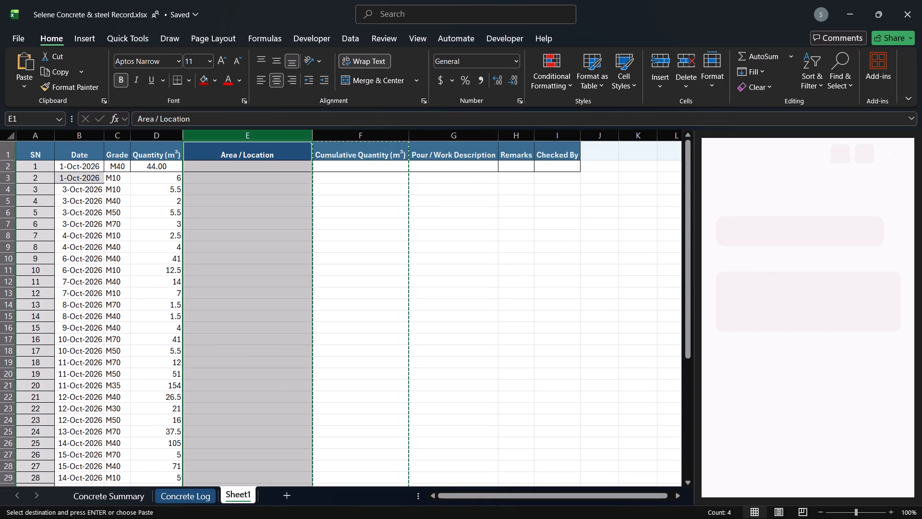
key(ctrl+shift+equal)
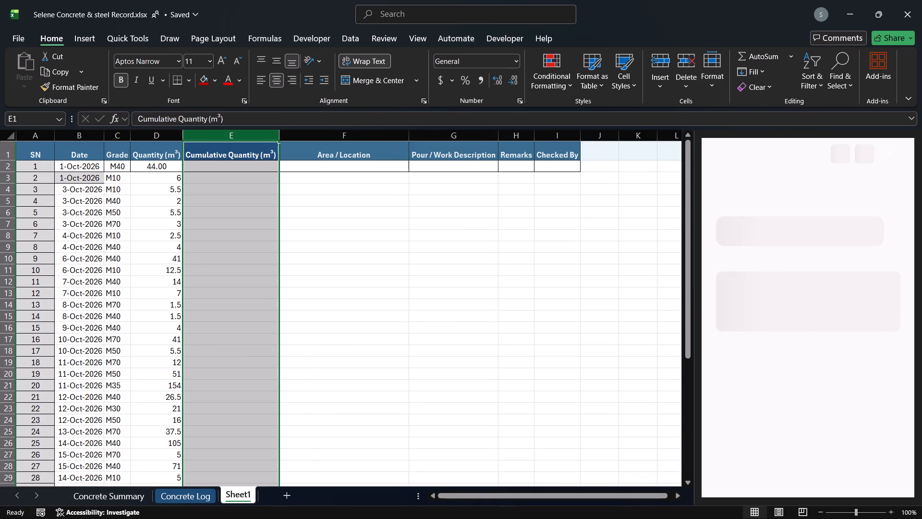
scroll(258, 169, down, 10)
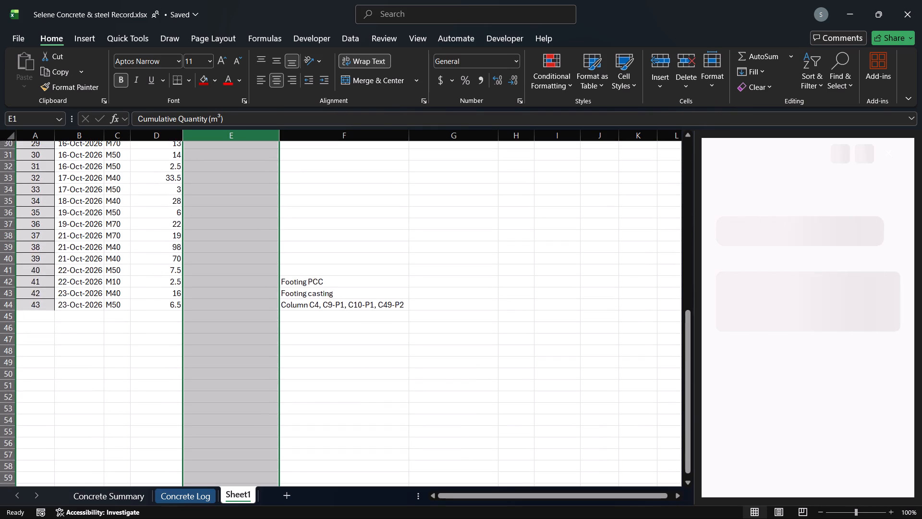
scroll(284, 264, up, 14)
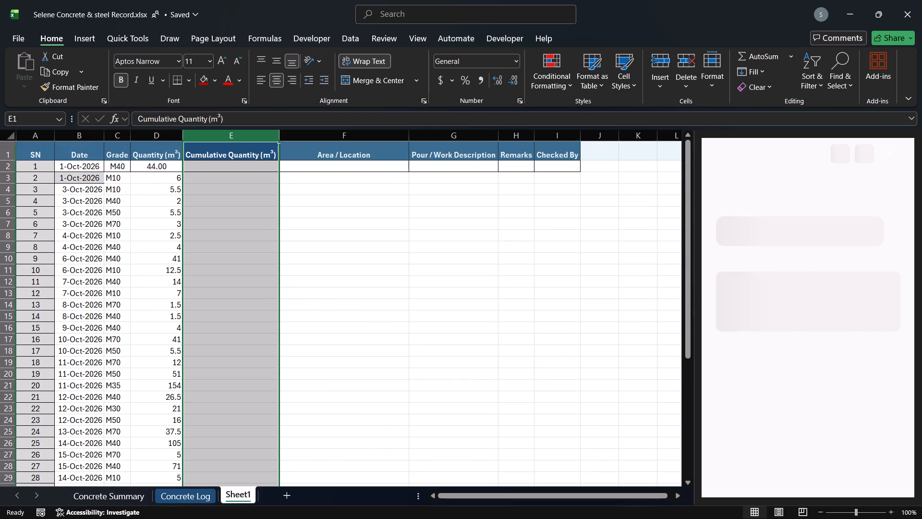
scroll(346, 198, down, 7)
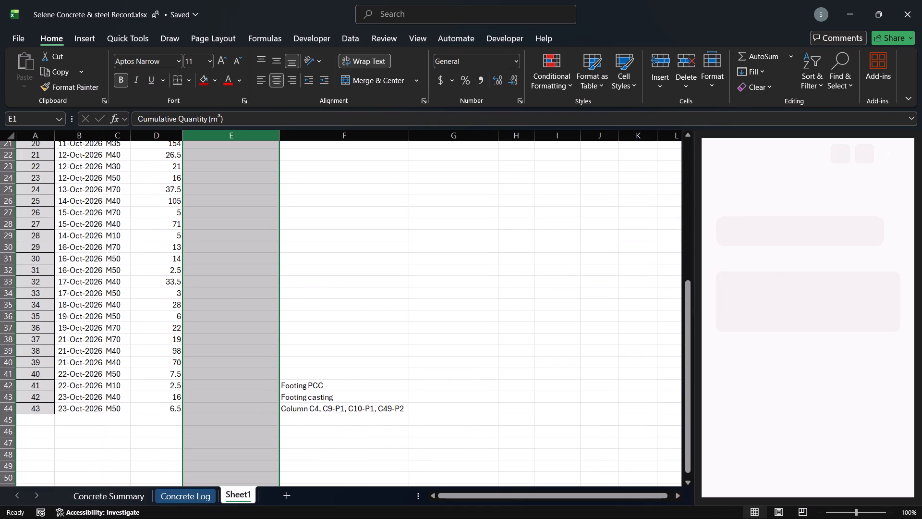
click(84, 432)
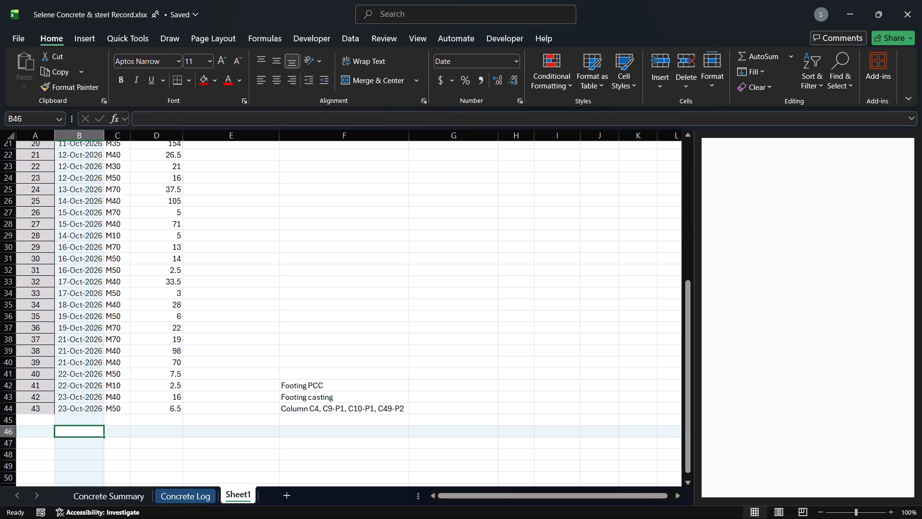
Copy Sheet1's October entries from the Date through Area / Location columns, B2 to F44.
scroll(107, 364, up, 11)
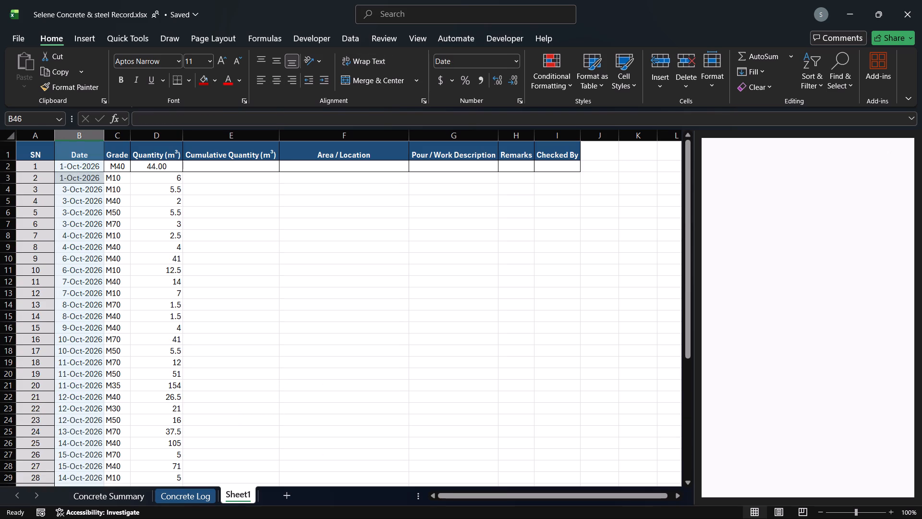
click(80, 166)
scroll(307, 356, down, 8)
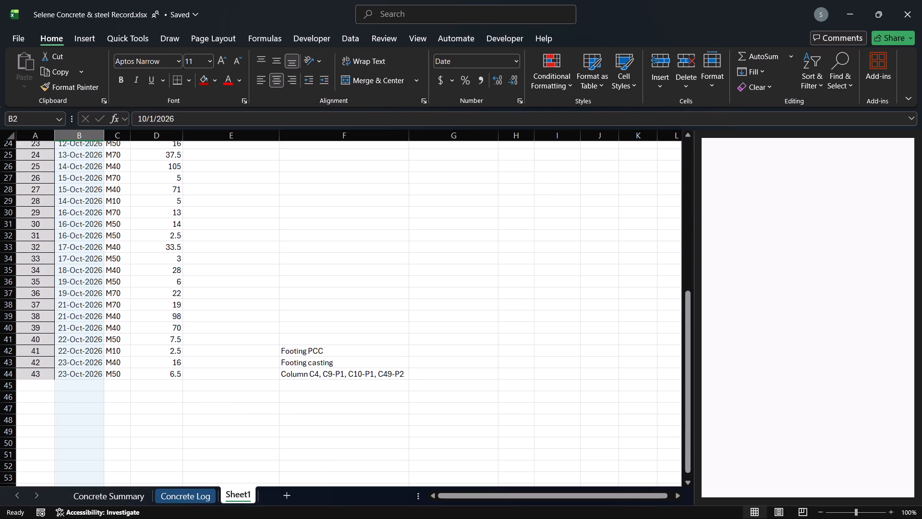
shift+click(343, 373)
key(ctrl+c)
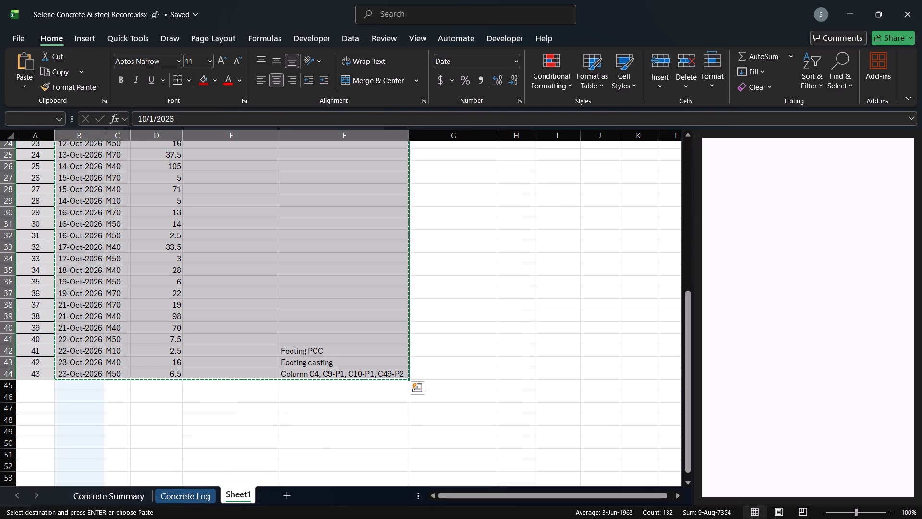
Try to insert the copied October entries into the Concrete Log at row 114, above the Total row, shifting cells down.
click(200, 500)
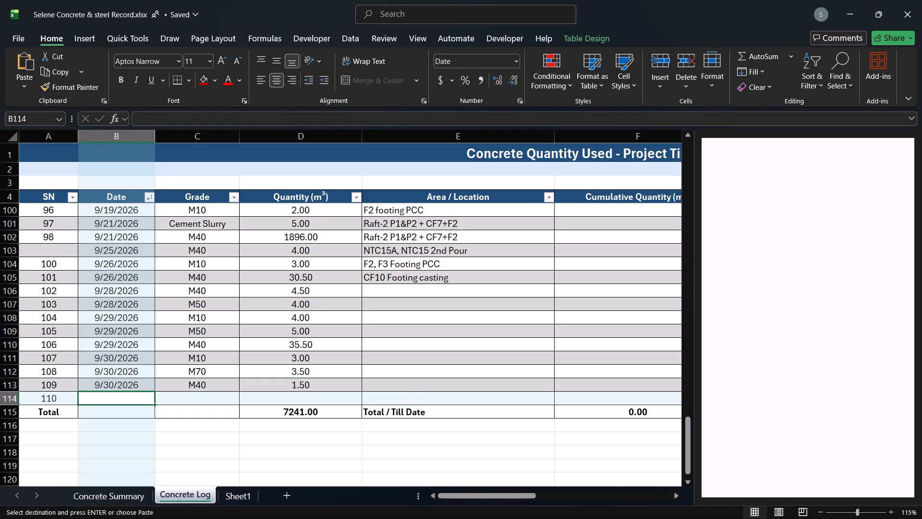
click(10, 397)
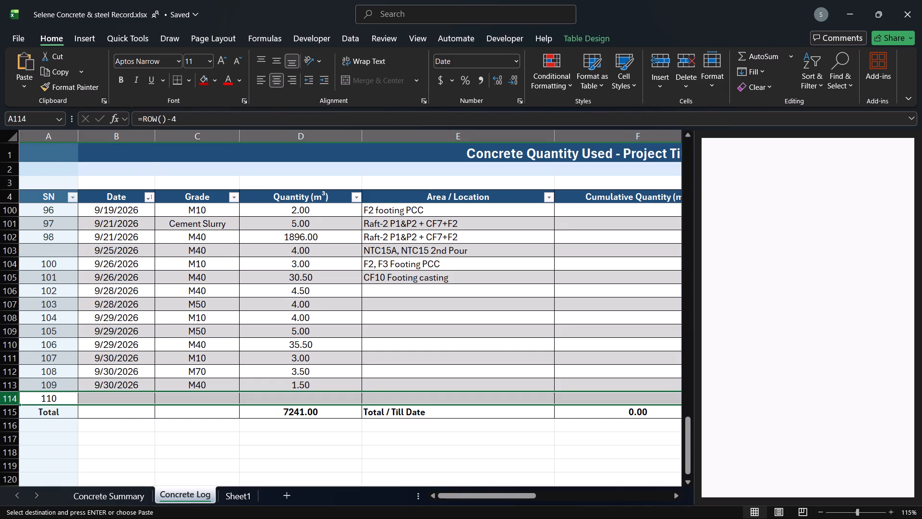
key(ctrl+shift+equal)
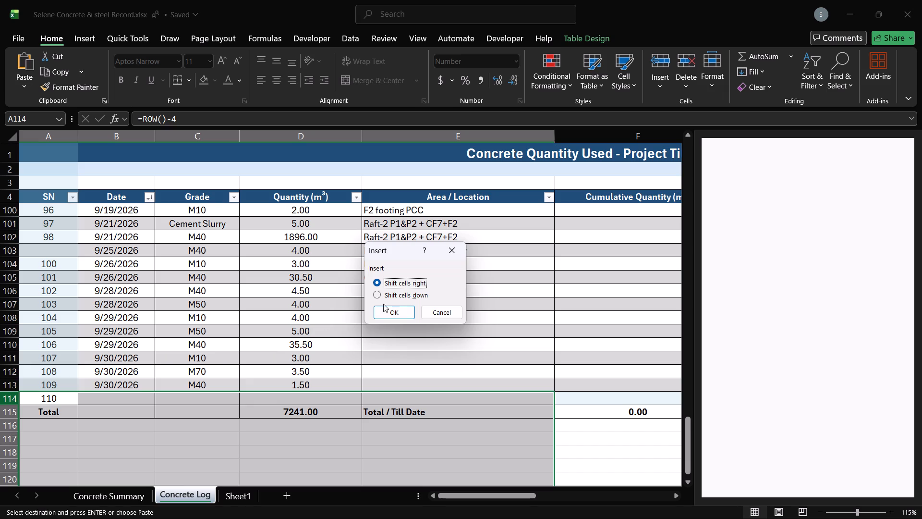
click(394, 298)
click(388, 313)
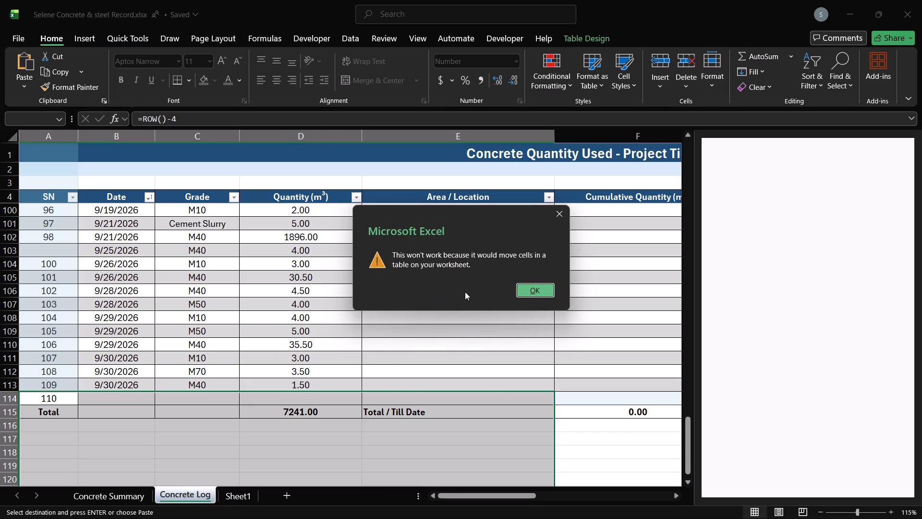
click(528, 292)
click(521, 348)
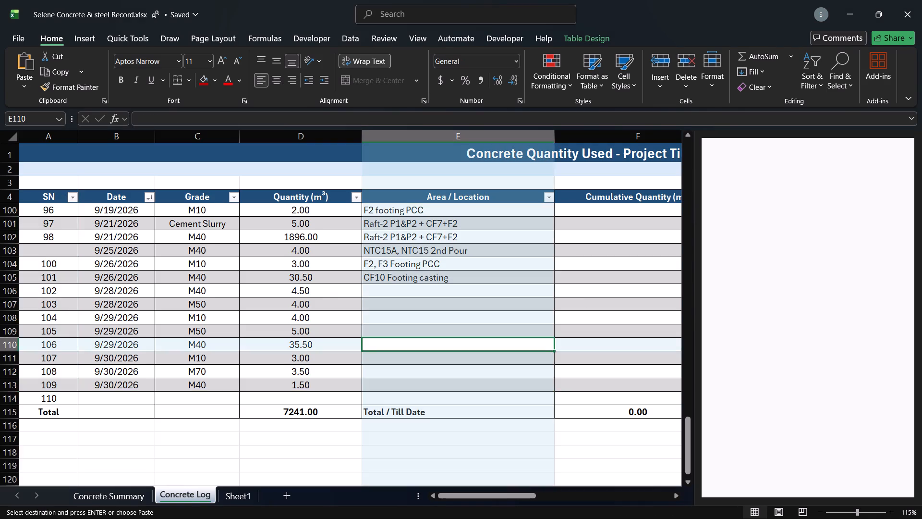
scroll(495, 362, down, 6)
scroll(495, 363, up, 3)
Copy Sheet1's October entries including the SN column, A2 to F44.
click(220, 495)
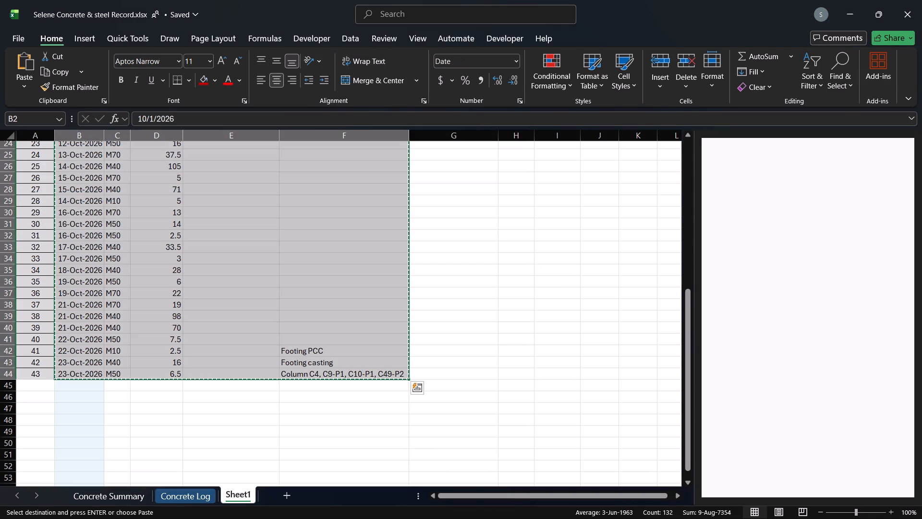
scroll(51, 247, up, 13)
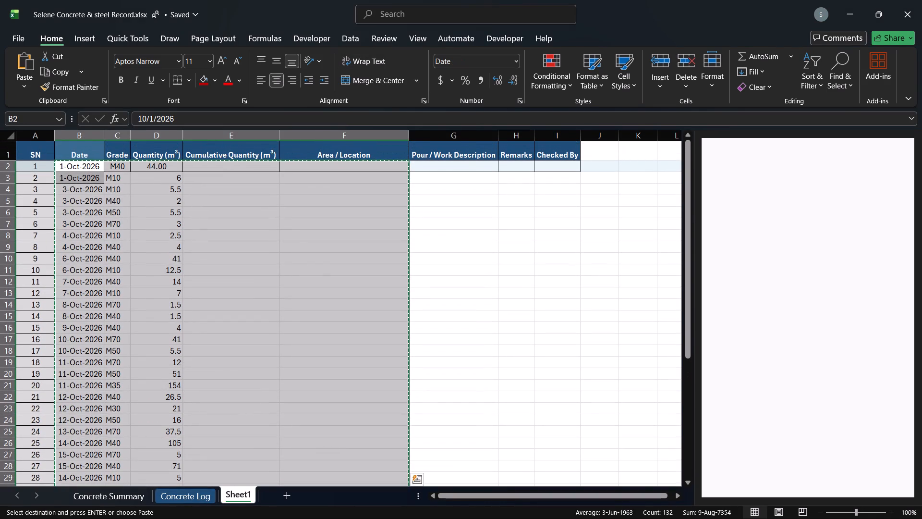
click(43, 170)
scroll(348, 330, down, 9)
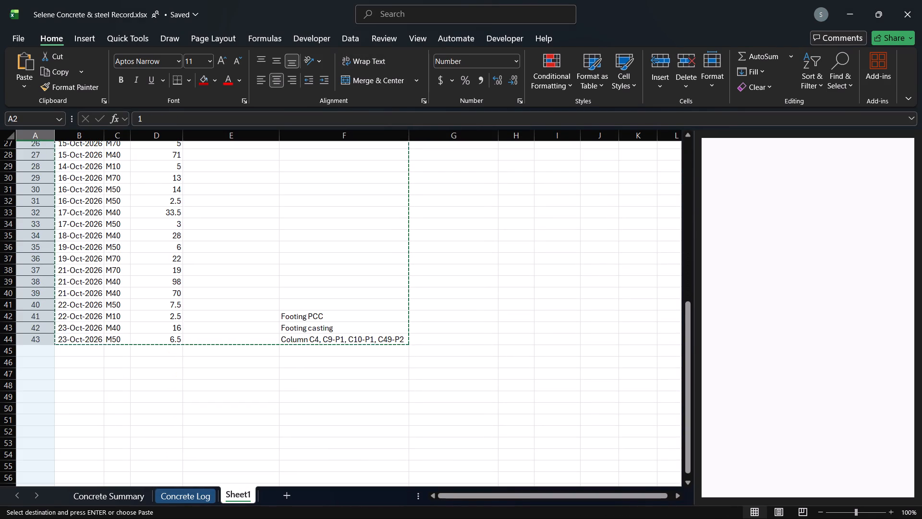
shift+click(387, 342)
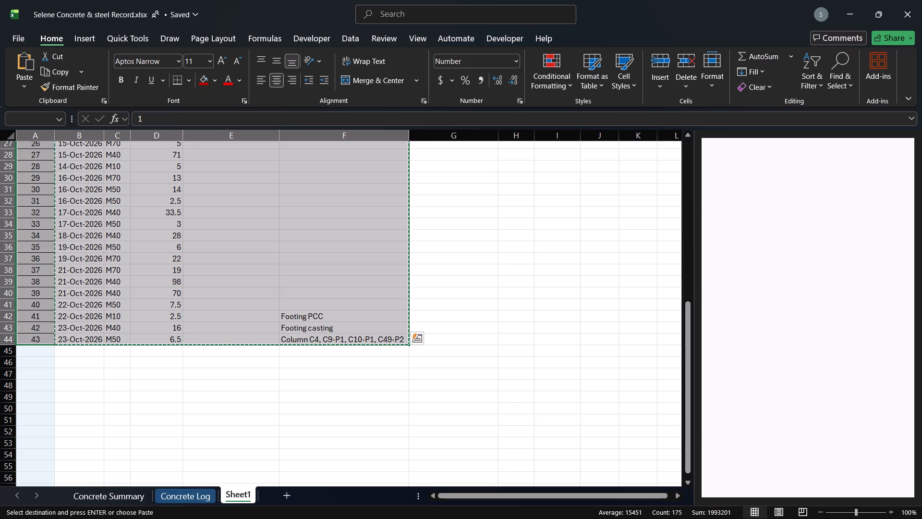
key(ctrl+c)
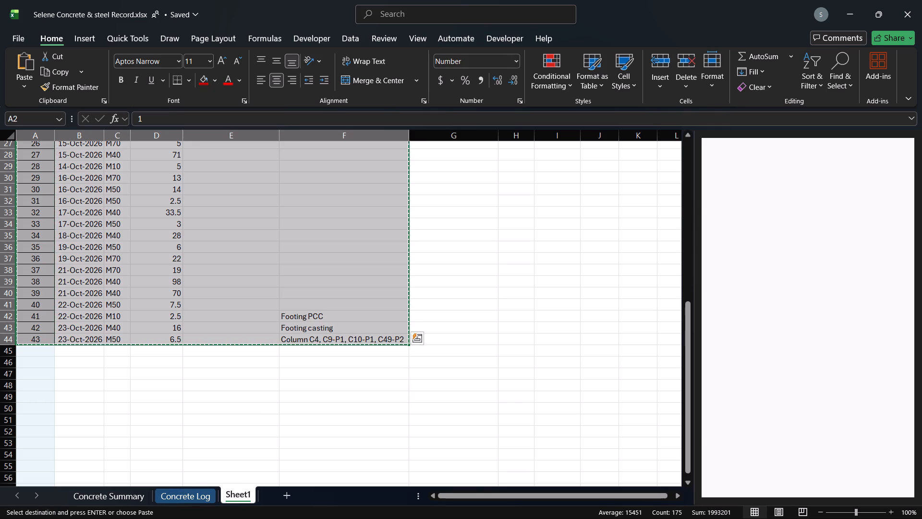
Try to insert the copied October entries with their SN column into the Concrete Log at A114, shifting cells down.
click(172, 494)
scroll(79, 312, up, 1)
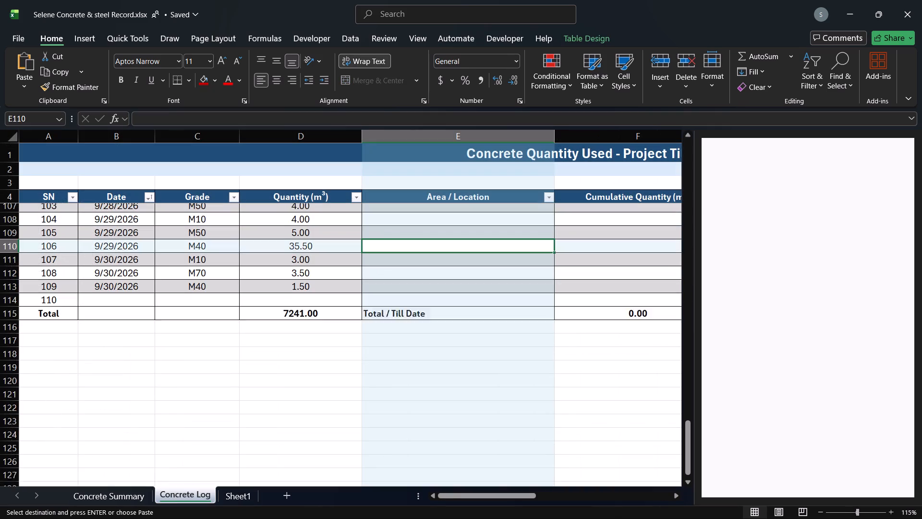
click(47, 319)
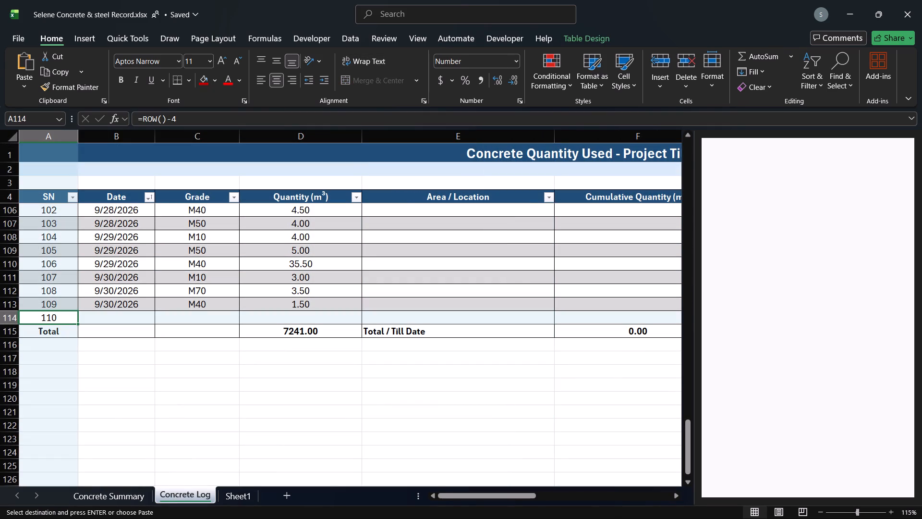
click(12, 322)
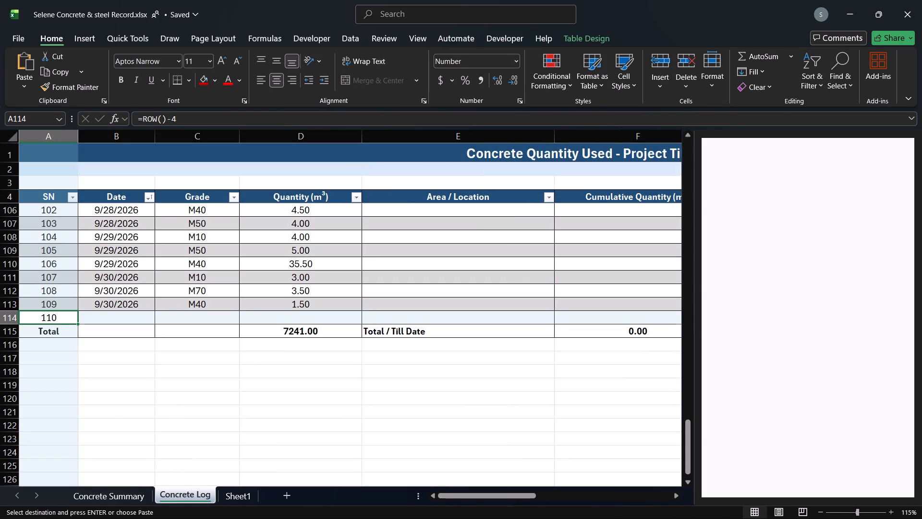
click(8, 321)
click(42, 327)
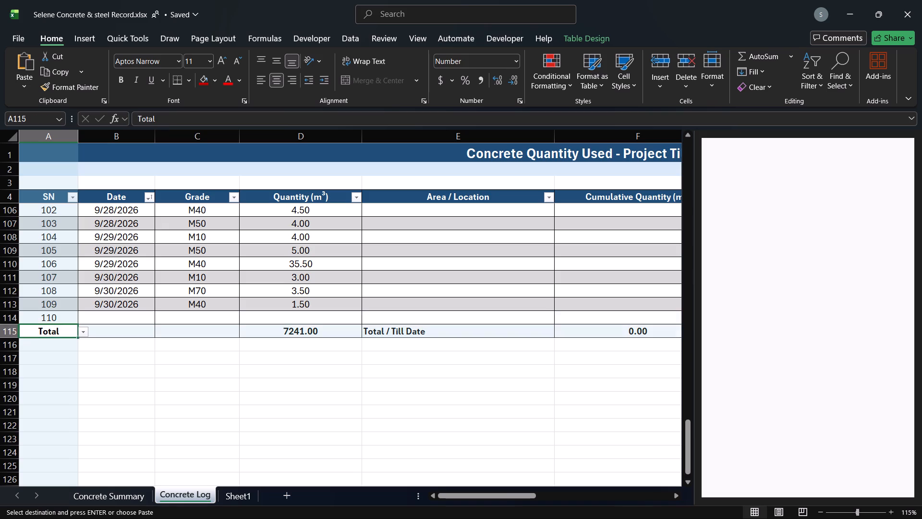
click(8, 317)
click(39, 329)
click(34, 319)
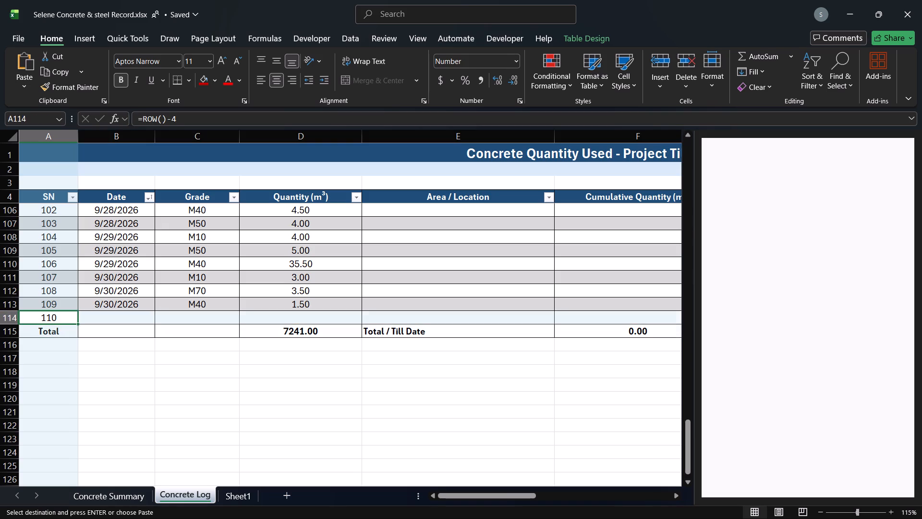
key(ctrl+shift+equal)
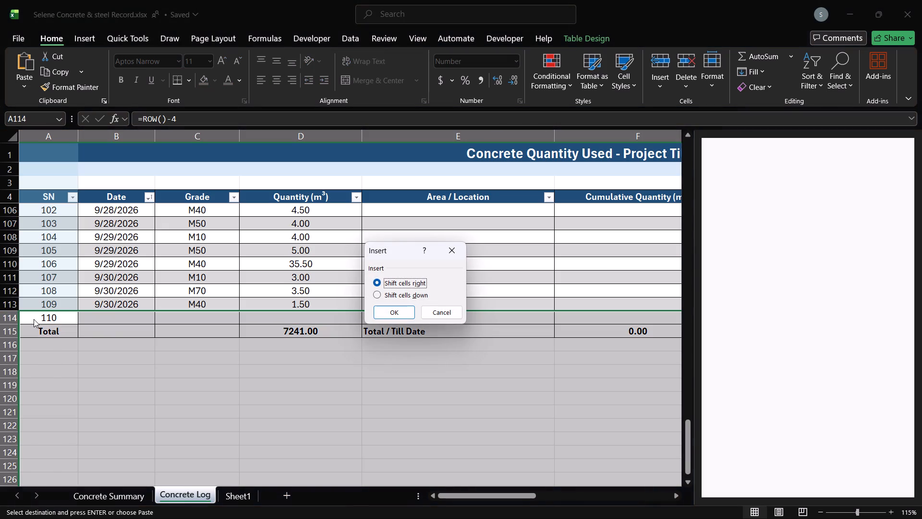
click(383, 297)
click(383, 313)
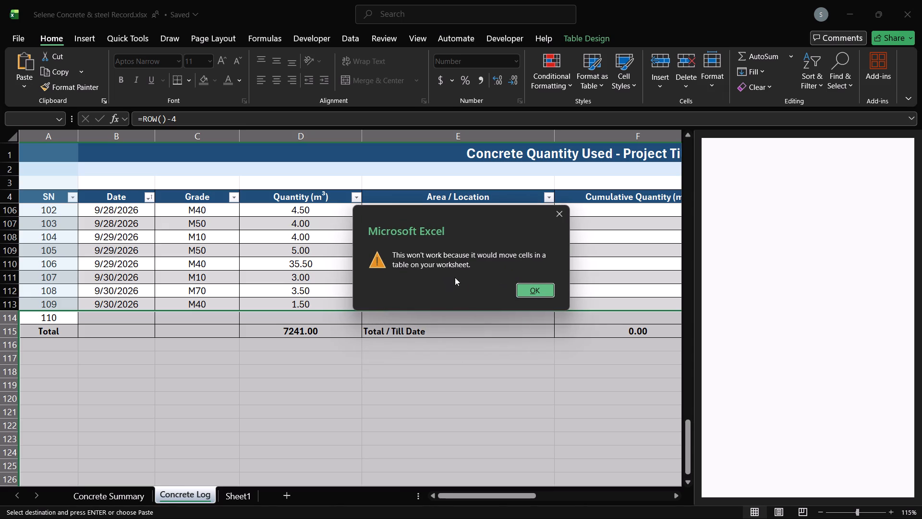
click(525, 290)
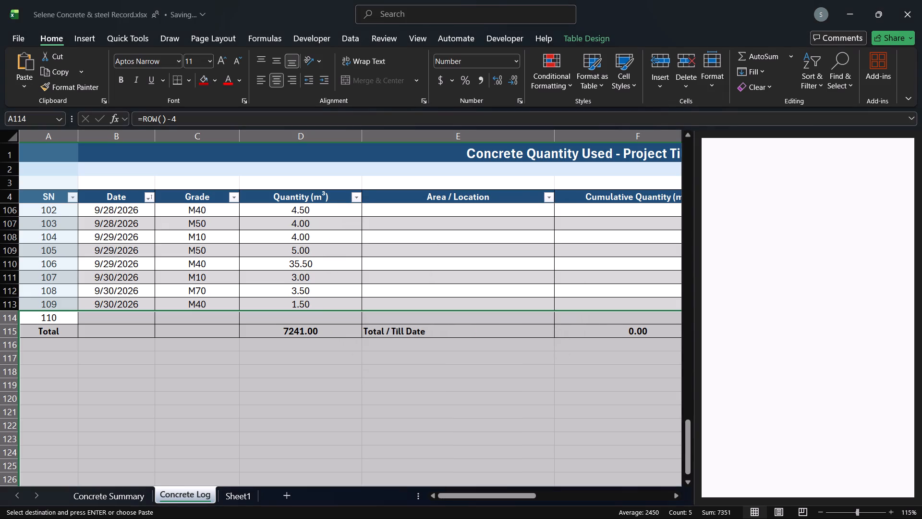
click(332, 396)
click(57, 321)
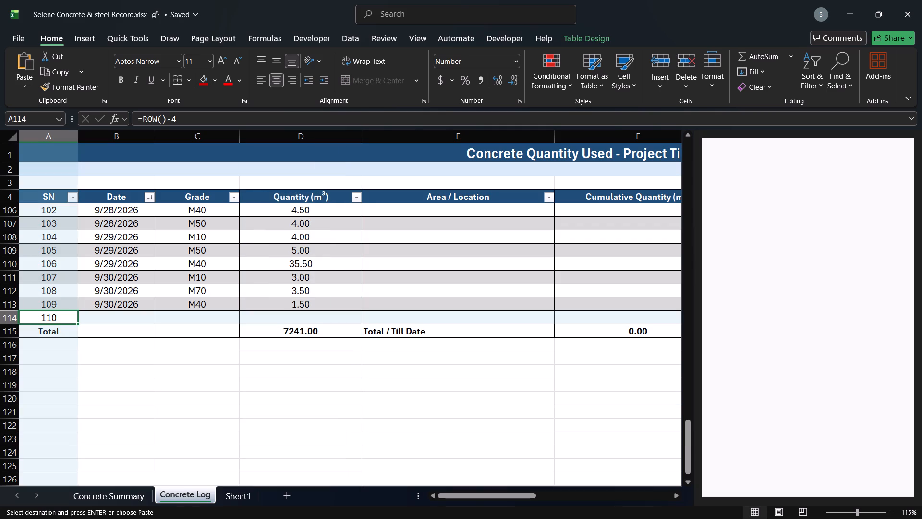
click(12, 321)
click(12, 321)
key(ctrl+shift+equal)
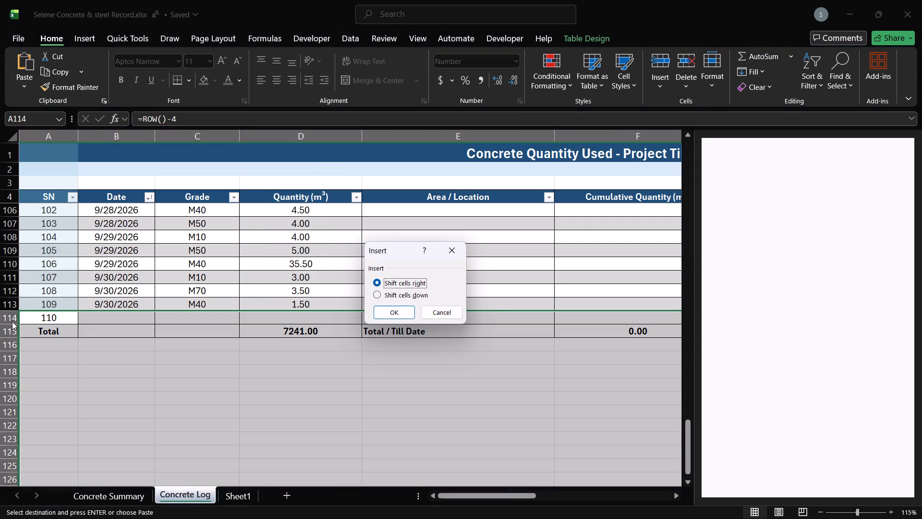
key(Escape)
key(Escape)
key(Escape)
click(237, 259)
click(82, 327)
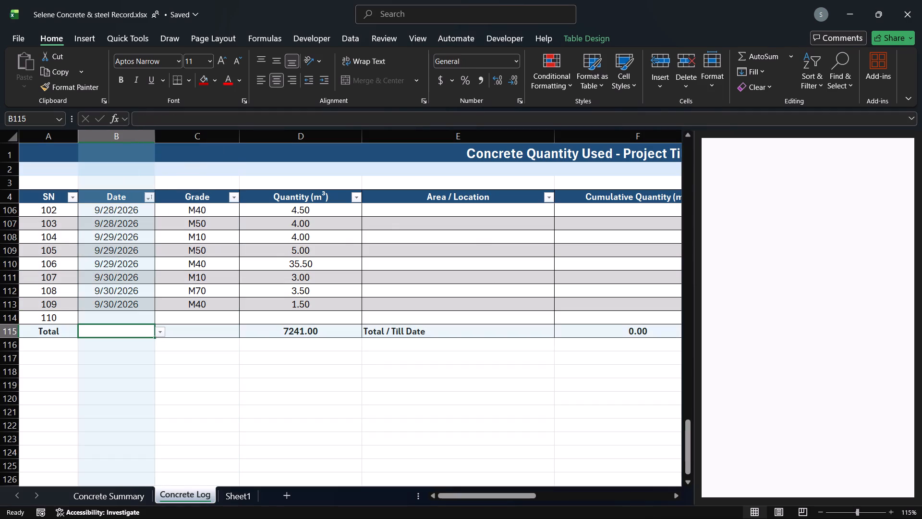
Insert 46 blank rows in the Concrete Log at row 114, above the Total row.
click(12, 320)
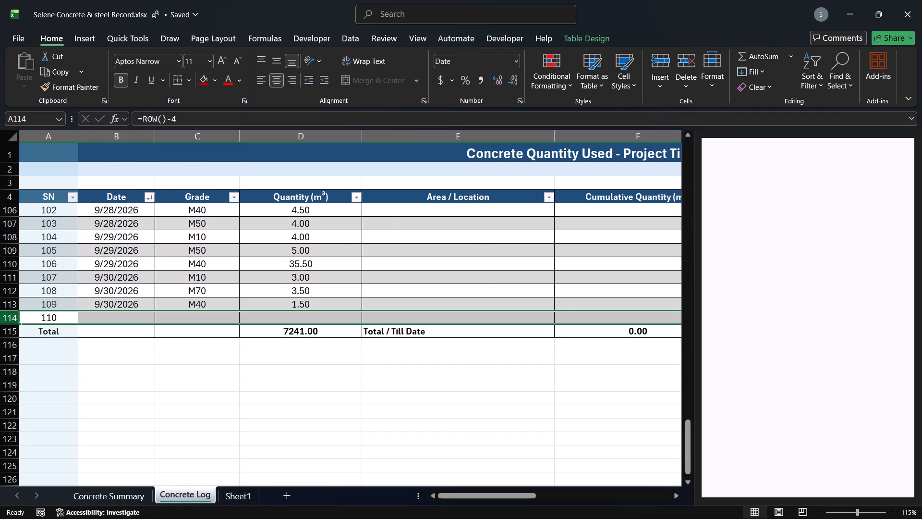
key(ctrl+equal)
key(ctrl+shift+equal)
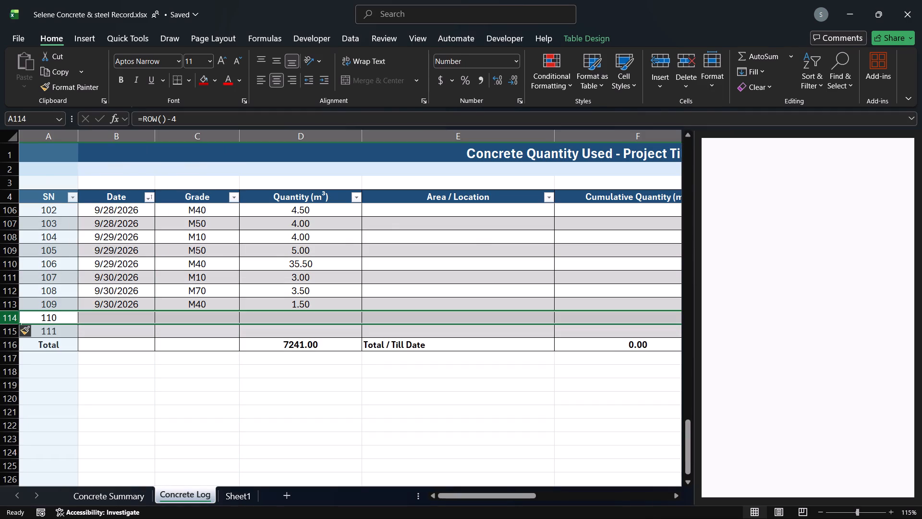
key(ctrl+shift+equal)
key(ctrl+shift+equal)
key(ctrl+shift+equal)
key(ctrl+shift+equal)
key(ctrl+shift+equal)
key(ctrl+shift+equal)
key(ctrl+shift+equal)
key(ctrl+shift+equal)
key(ctrl+shift+equal)
key(ctrl+shift+equal)
key(ctrl+shift+equal)
key(ctrl+shift+equal)
key(ctrl+shift+equal)
key(ctrl+shift+equal)
key(ctrl+shift+equal)
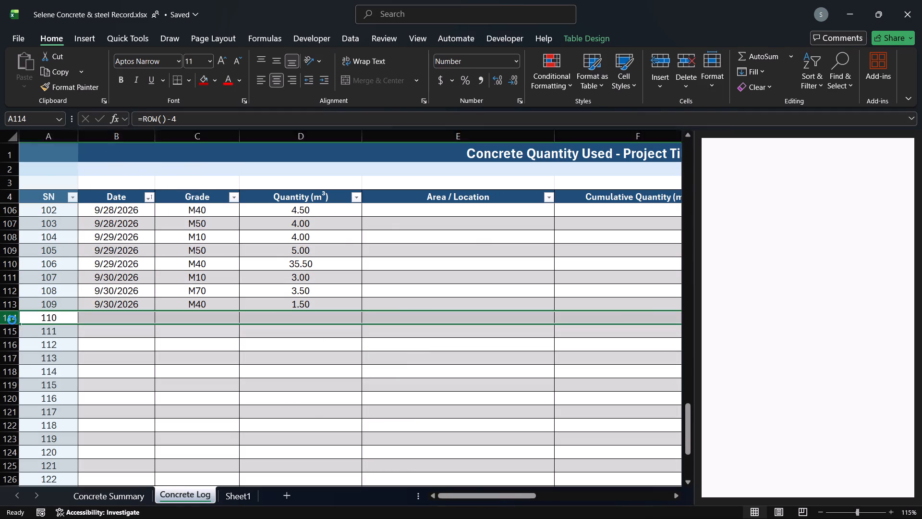
key(ctrl+shift+equal)
key(ctrl+shift+equal)
key(ctrl+shift+equal)
key(ctrl+shift+equal)
key(ctrl+shift+equal)
key(ctrl+shift+equal)
key(ctrl+shift+equal)
key(ctrl+shift+equal)
key(ctrl+shift+equal)
key(ctrl+shift+equal)
key(ctrl+shift+equal)
key(ctrl+shift+equal)
key(ctrl+shift+equal)
key(ctrl+shift+equal)
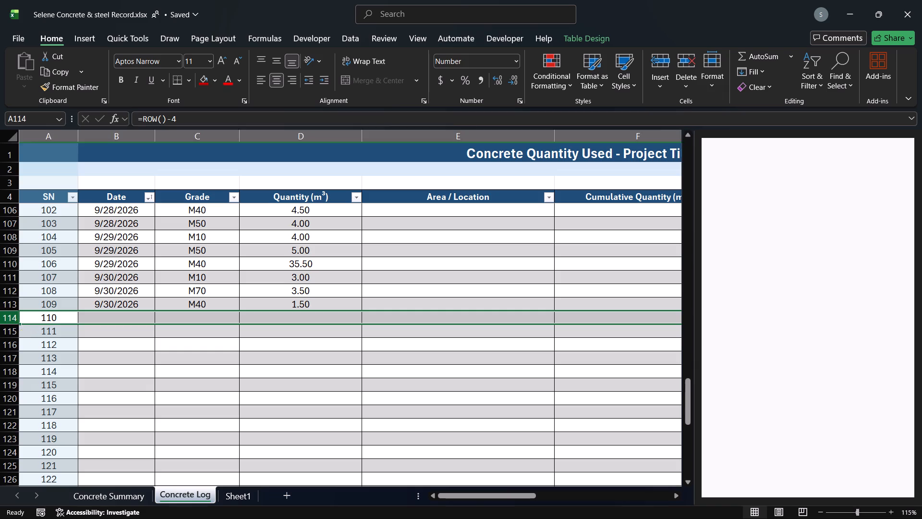
key(ctrl+shift+equal)
key(ctrl+shift+equal)
key(ctrl+shift+equal)
key(ctrl+shift+equal)
key(ctrl+shift+equal)
key(ctrl+shift+equal)
key(ctrl+shift+equal)
key(ctrl+shift+equal)
key(ctrl+shift+equal)
key(ctrl+shift+equal)
key(ctrl+shift+equal)
key(ctrl+shift+equal)
key(ctrl+shift+equal)
key(ctrl+shift+equal)
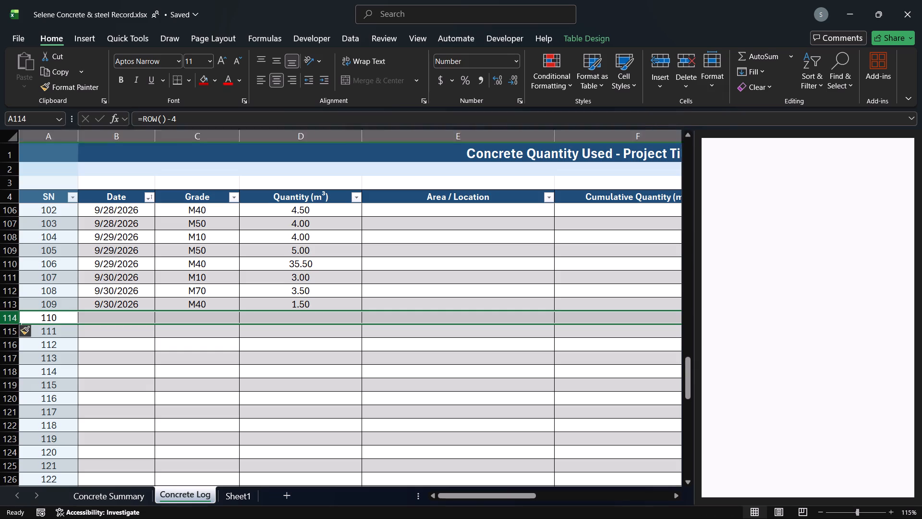
key(ctrl+shift+equal)
key(ctrl+shift+equal)
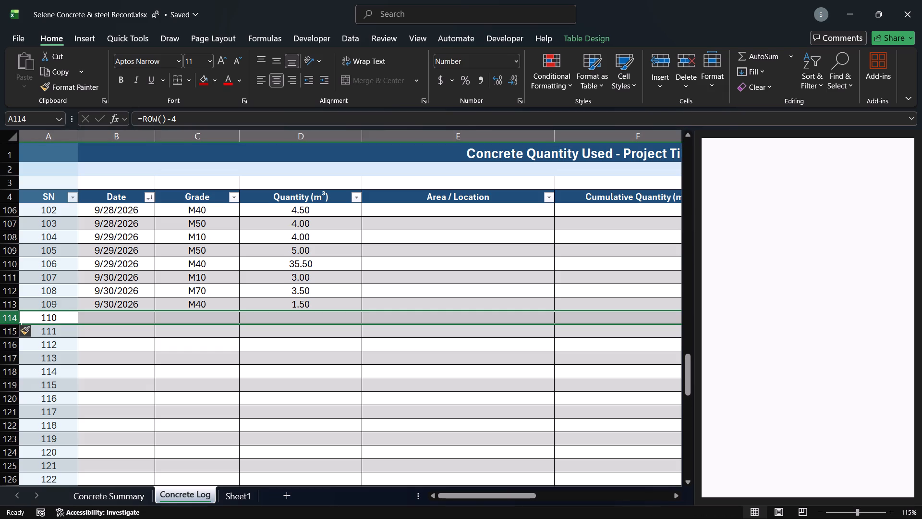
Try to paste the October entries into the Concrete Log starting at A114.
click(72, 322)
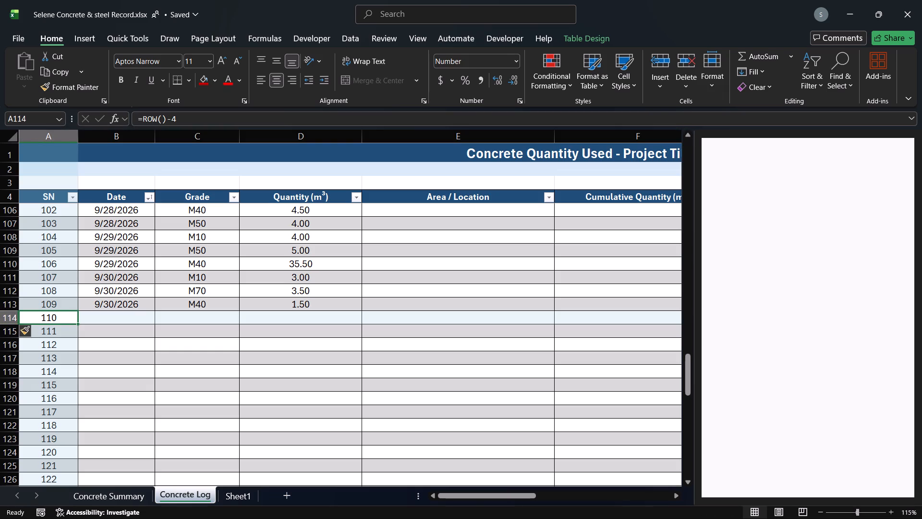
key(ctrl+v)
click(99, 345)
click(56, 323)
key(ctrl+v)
Copy Sheet1's October entries again, from SN through Area / Location, A2 to F44.
click(220, 494)
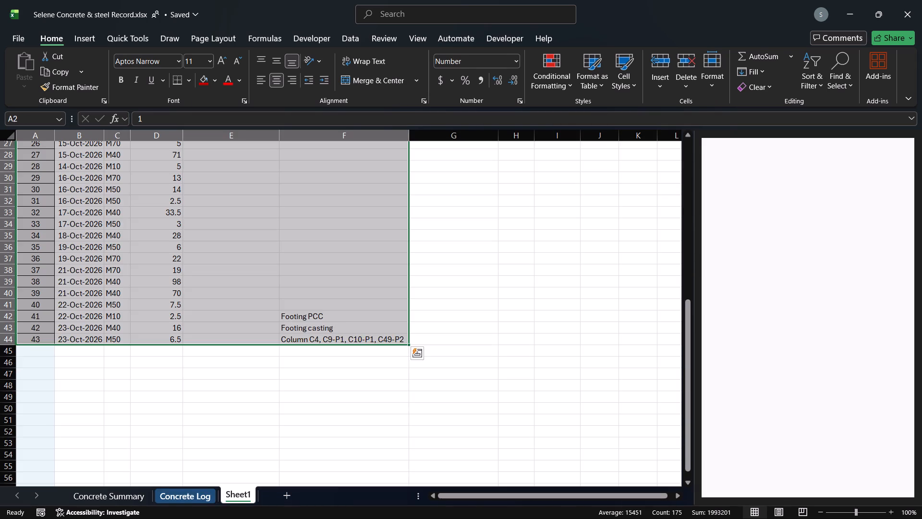
scroll(33, 256, up, 12)
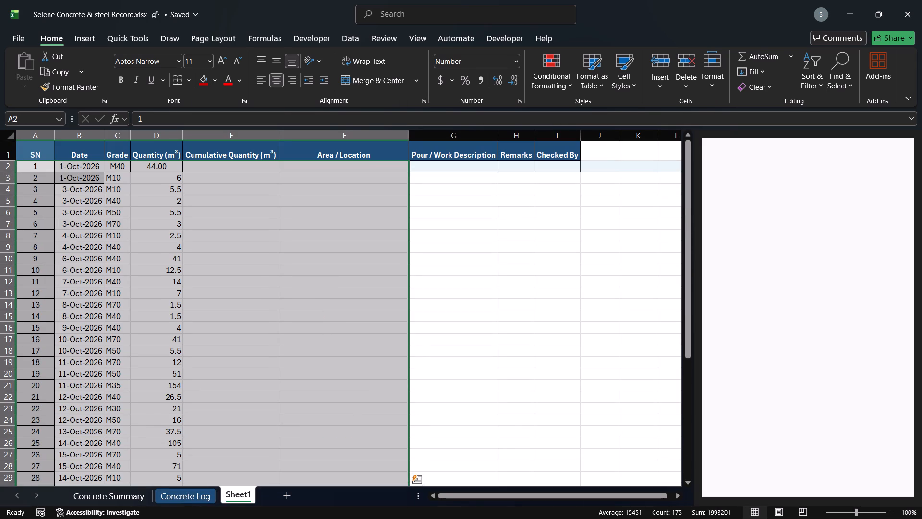
click(42, 169)
scroll(286, 414, down, 7)
shift+click(340, 412)
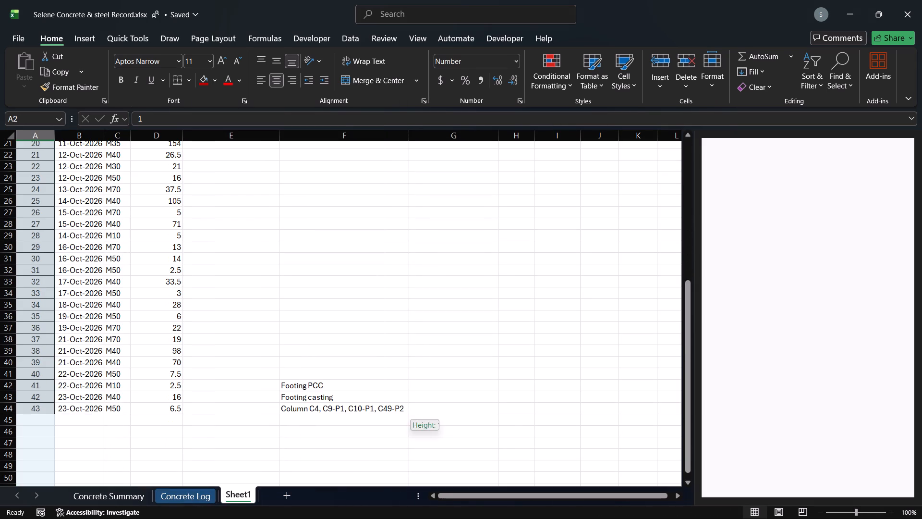
right_click(219, 294)
click(248, 145)
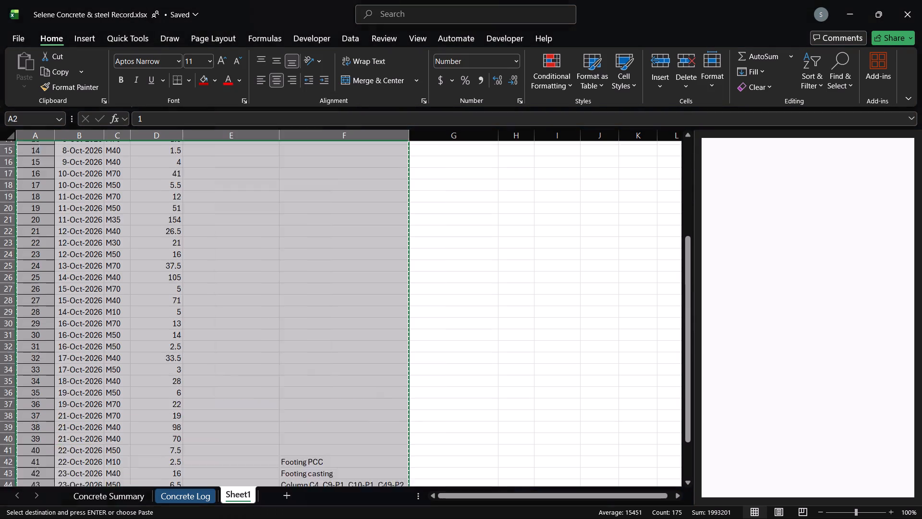
Paste the copied October entries as values into the Concrete Log starting at A114.
click(181, 498)
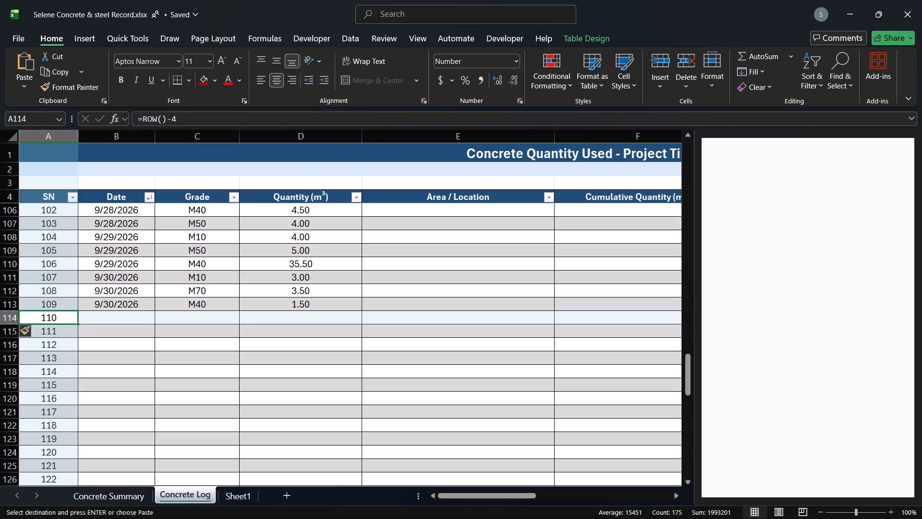
click(53, 316)
right_click(53, 316)
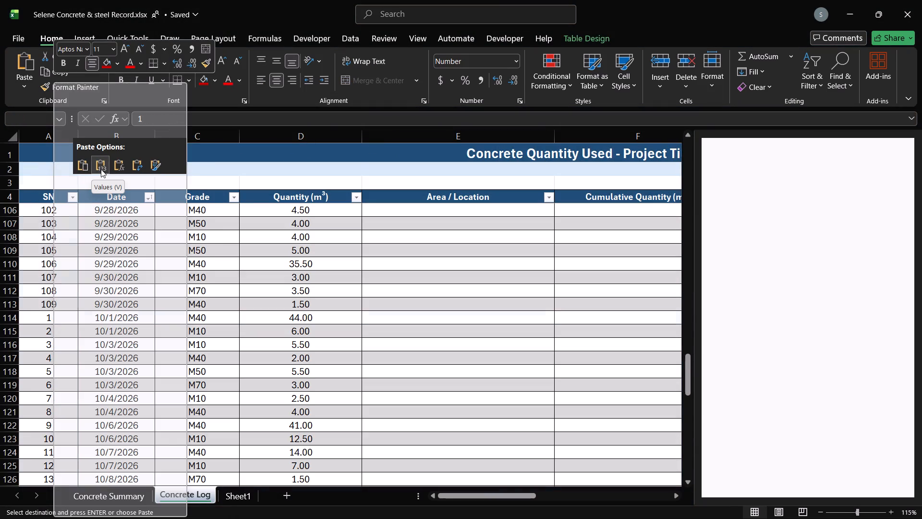
click(101, 169)
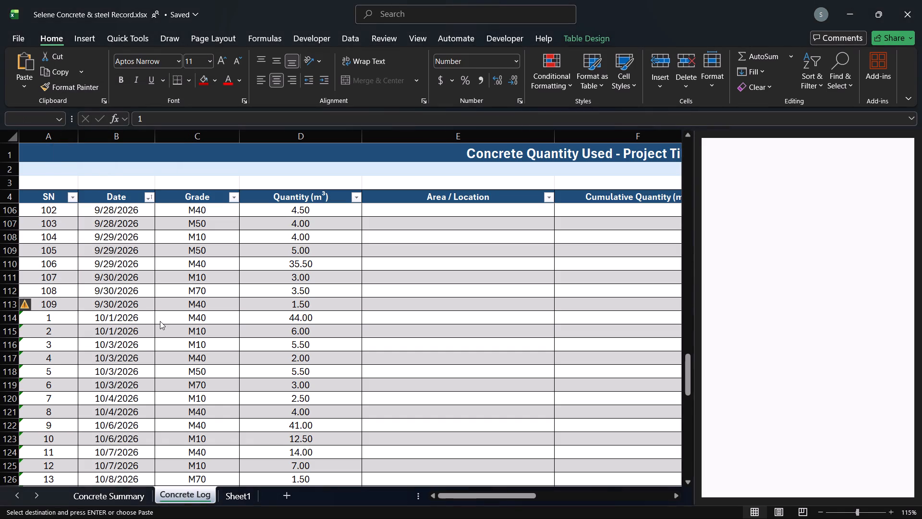
Check the pasted October rows in the Concrete Log down to the Total row and compare them with the earlier entries.
scroll(160, 321, up, 2)
scroll(211, 285, down, 3)
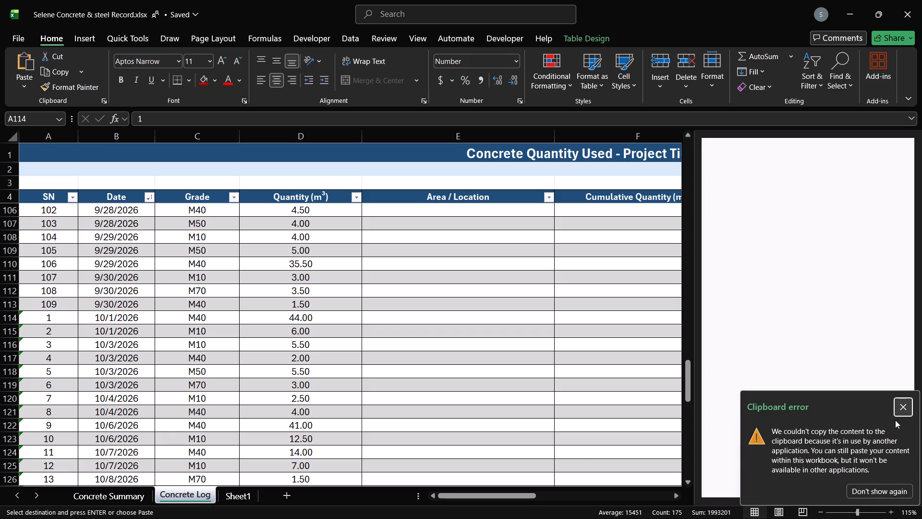
click(899, 407)
scroll(275, 382, down, 1)
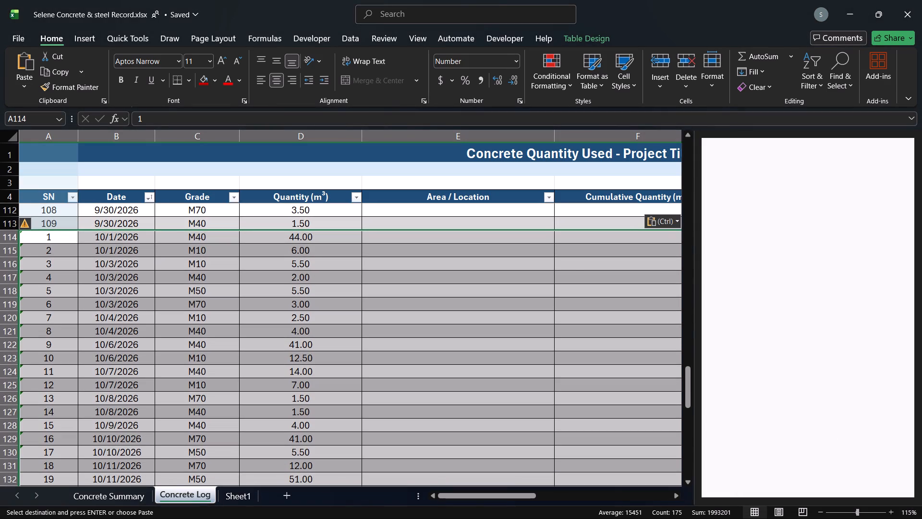
scroll(271, 357, down, 11)
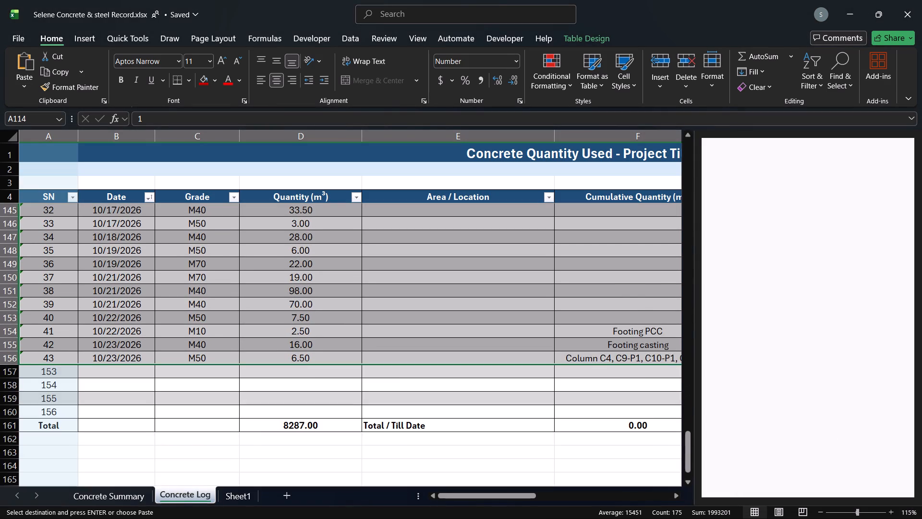
scroll(276, 357, up, 7)
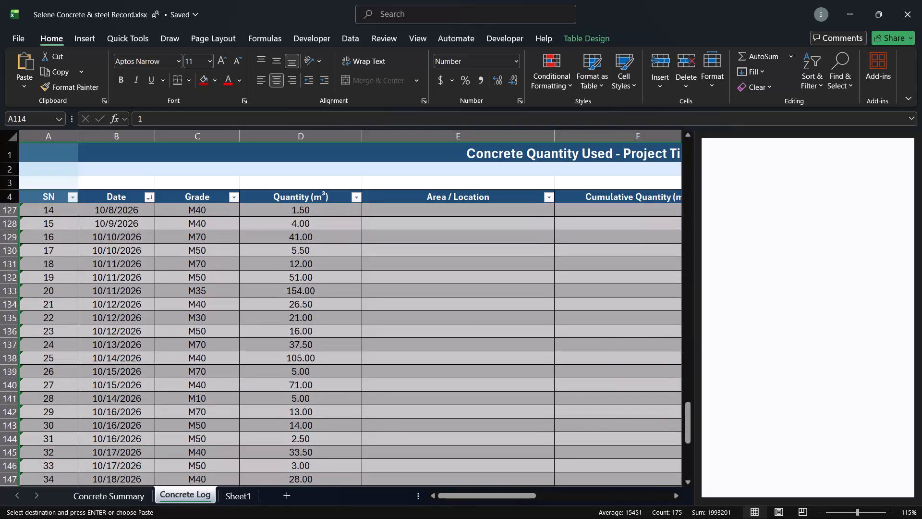
scroll(276, 357, up, 16)
scroll(276, 357, down, 2)
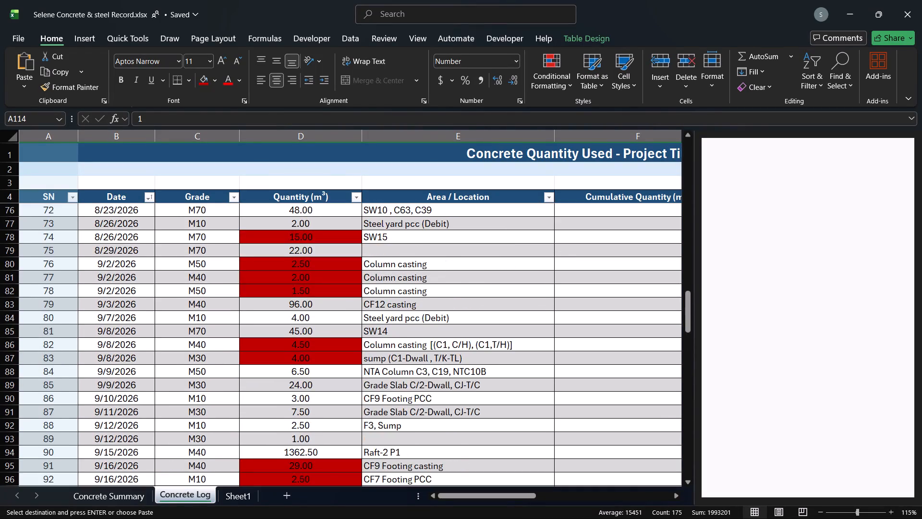
scroll(276, 357, down, 9)
scroll(275, 357, up, 2)
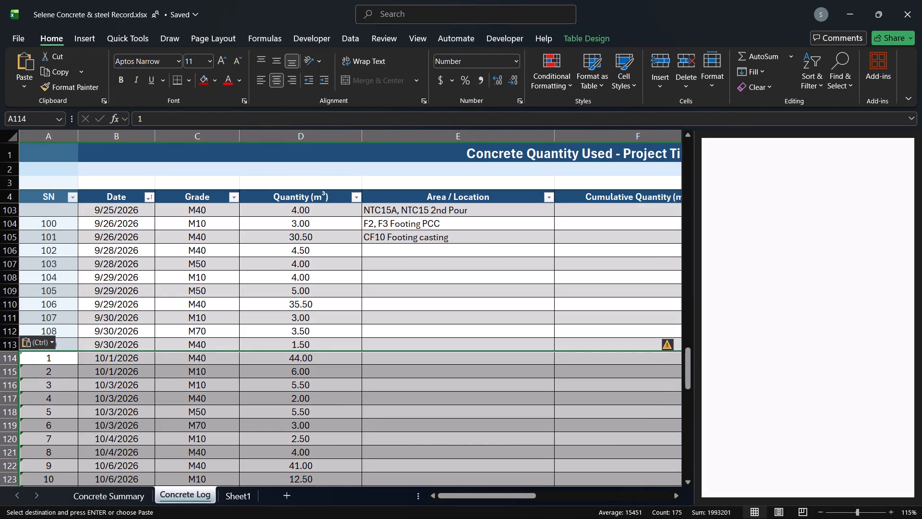
Fill the =ROW()-4 numbering formula from SN cells A5:A6 down the Concrete Log's SN column.
click(310, 342)
click(67, 354)
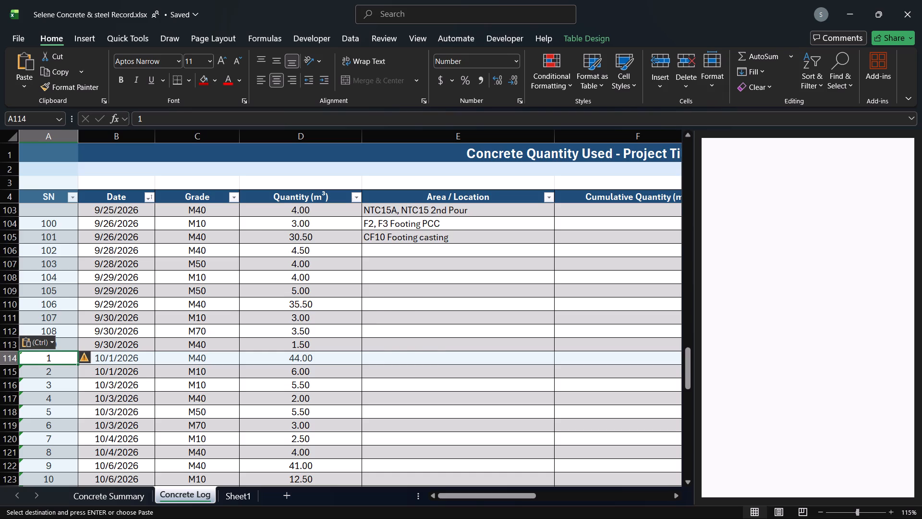
scroll(67, 354, up, 20)
scroll(67, 354, up, 11)
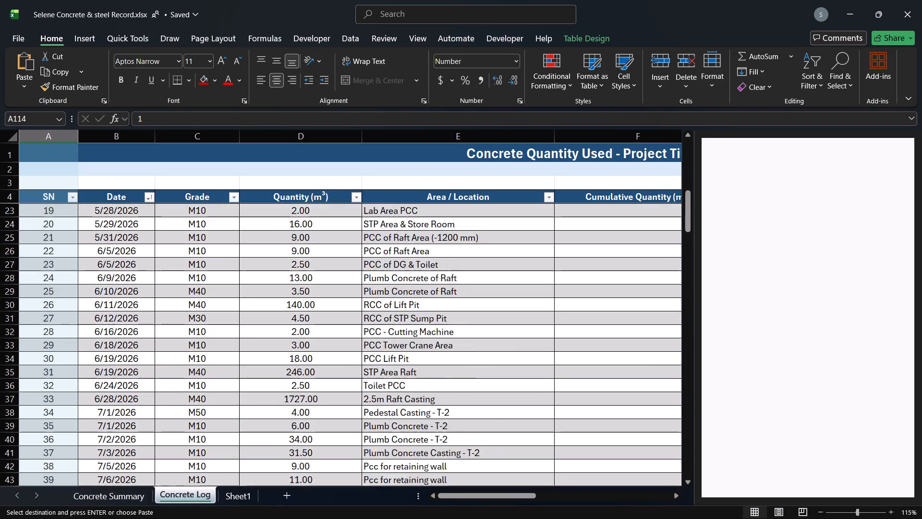
scroll(54, 344, up, 13)
click(50, 211)
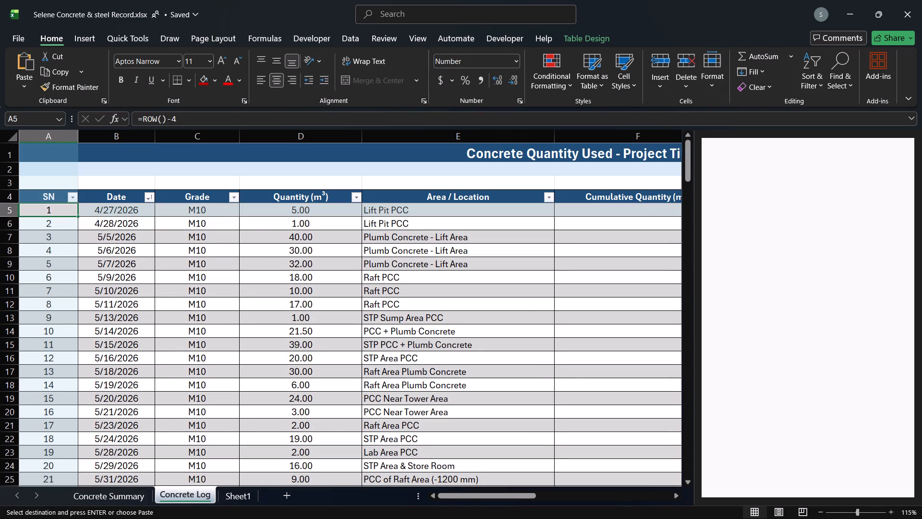
shift+click(56, 225)
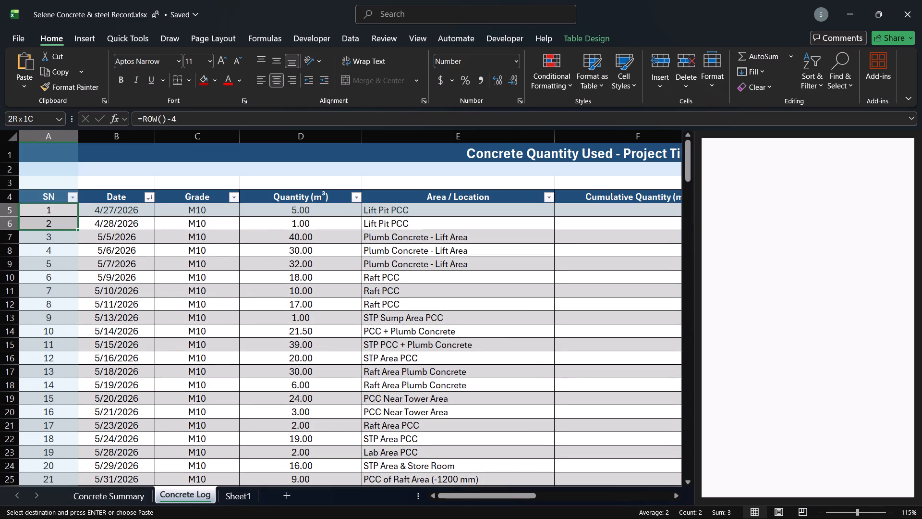
double_click(76, 228)
scroll(58, 297, down, 15)
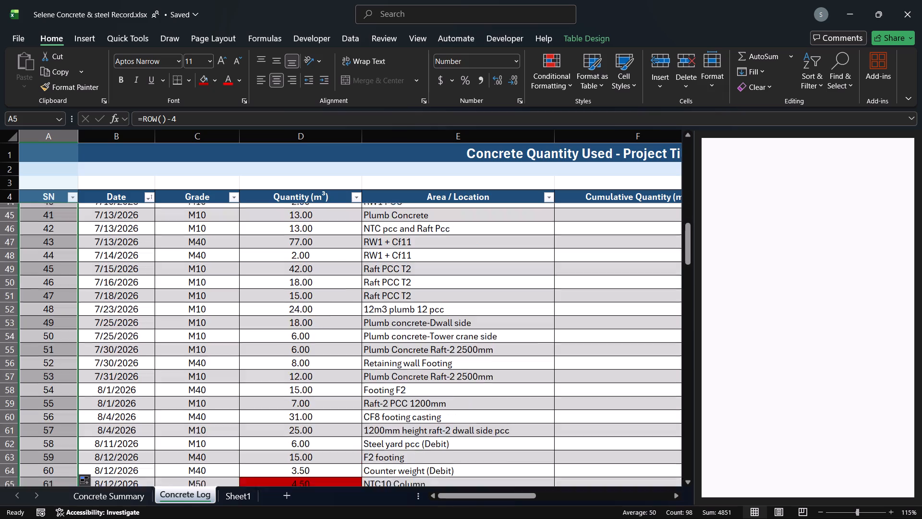
Extend the SN numbering formula through row 156, the last October entry, and save the workbook.
scroll(58, 297, down, 6)
scroll(58, 297, down, 20)
scroll(58, 297, down, 14)
scroll(58, 297, up, 5)
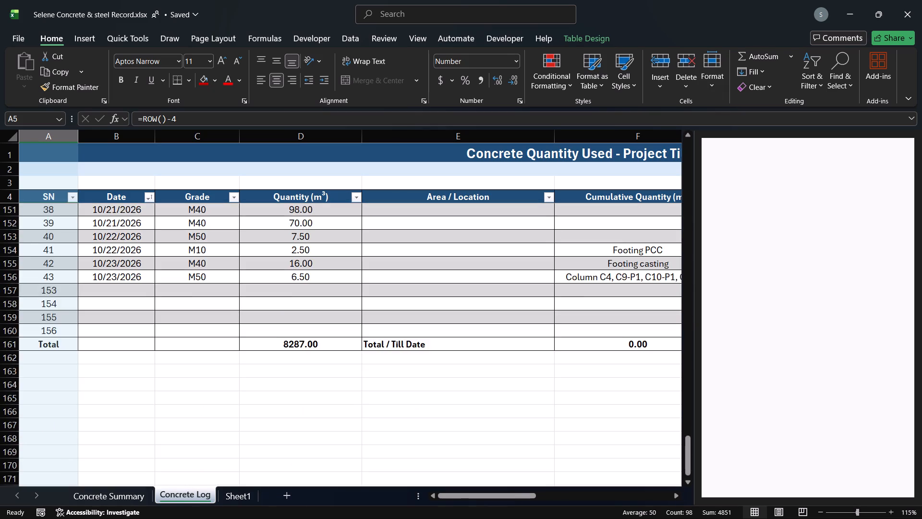
scroll(58, 297, up, 20)
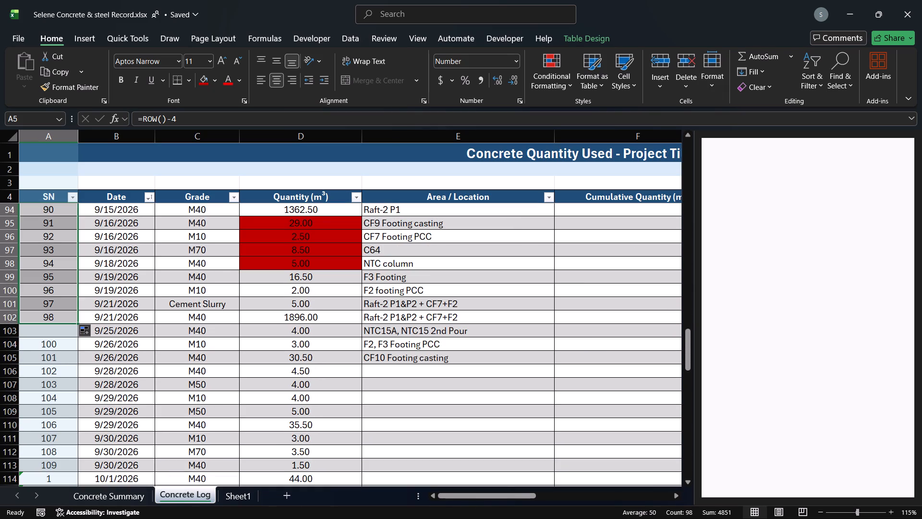
drag(77, 322, 74, 335)
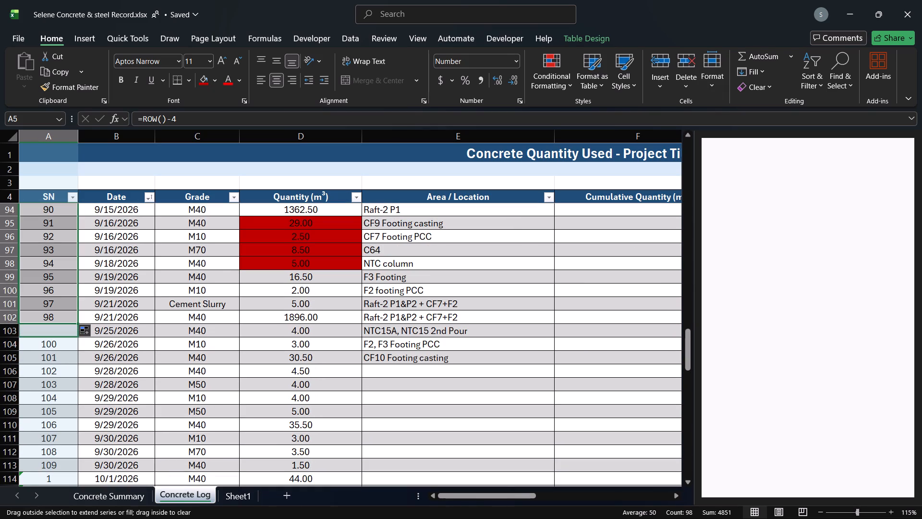
drag(74, 335, 74, 336)
drag(78, 337, 74, 347)
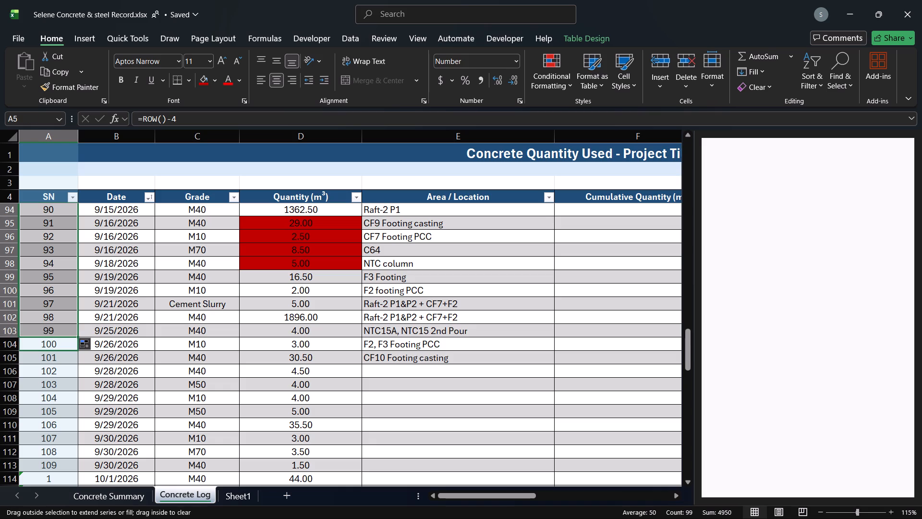
drag(74, 347, 76, 507)
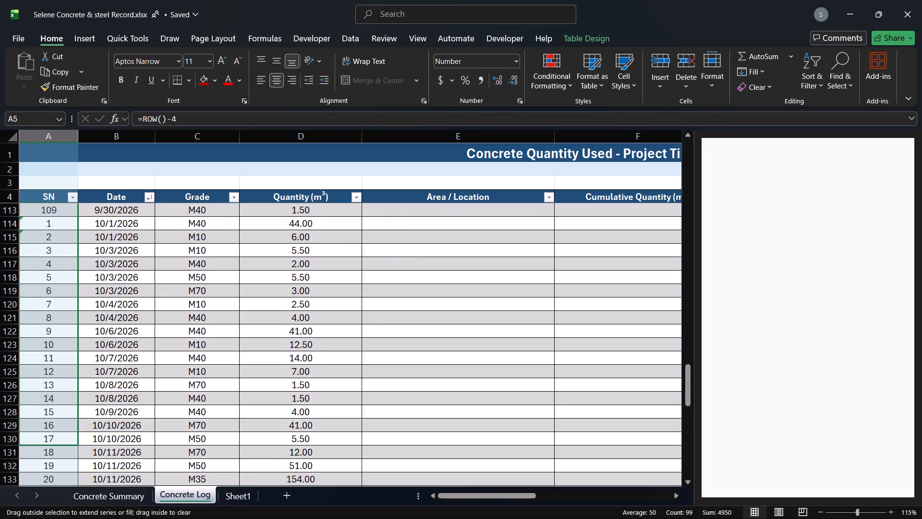
drag(76, 507, 79, 456)
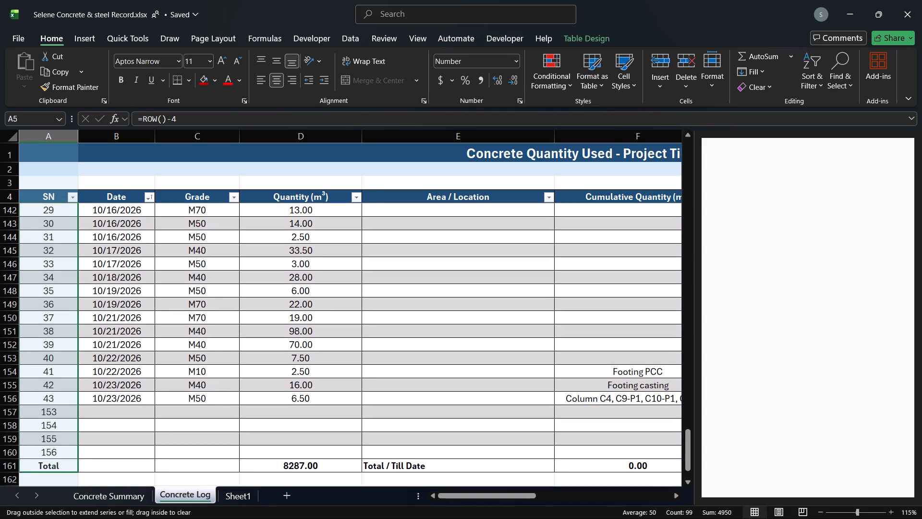
drag(79, 456, 61, 408)
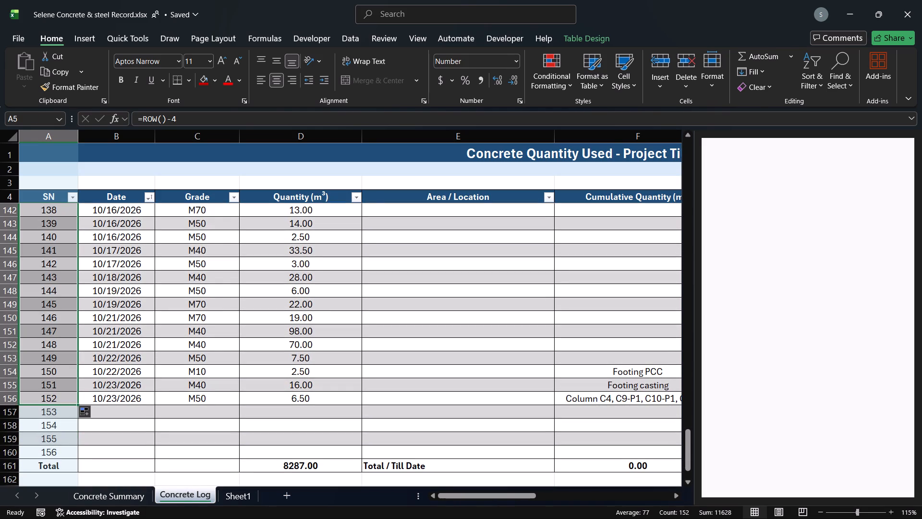
click(60, 410)
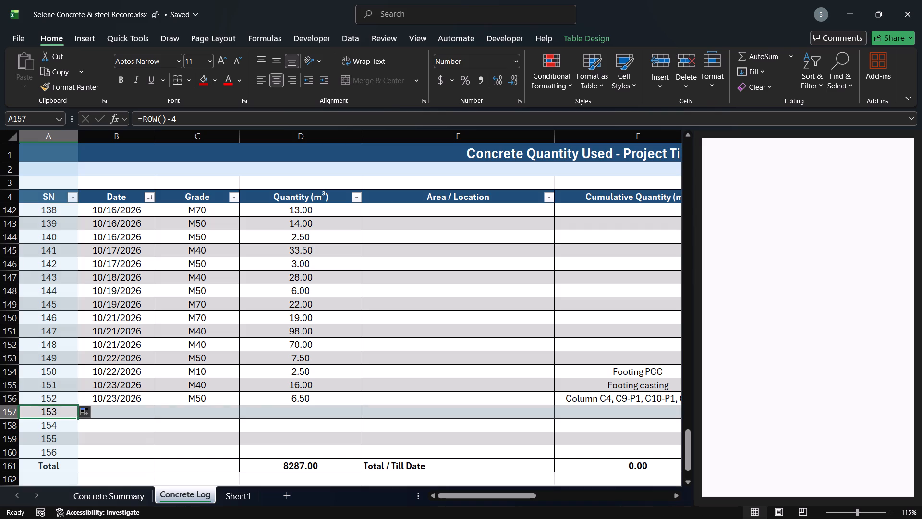
key(ctrl+s)
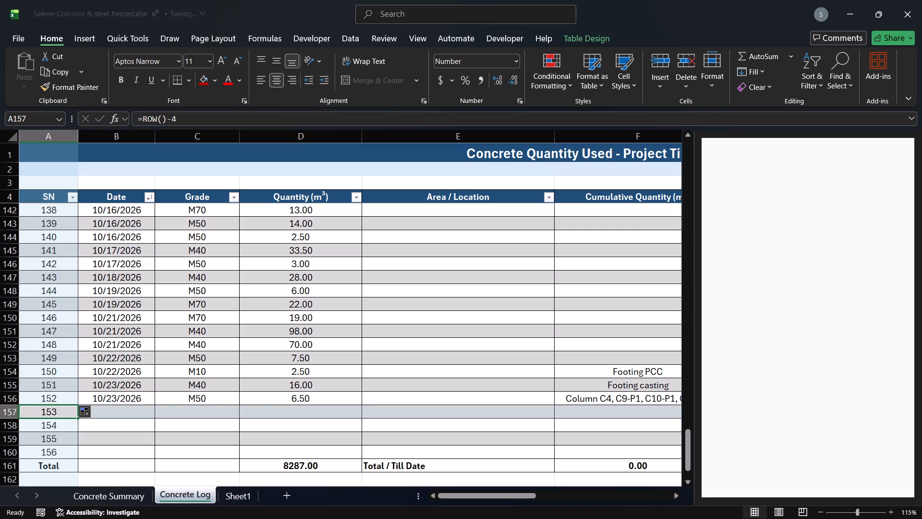
Review the renumbered Concrete Log from the September entries to the Total row, checking the October quantities from D114 down.
scroll(358, 392, up, 10)
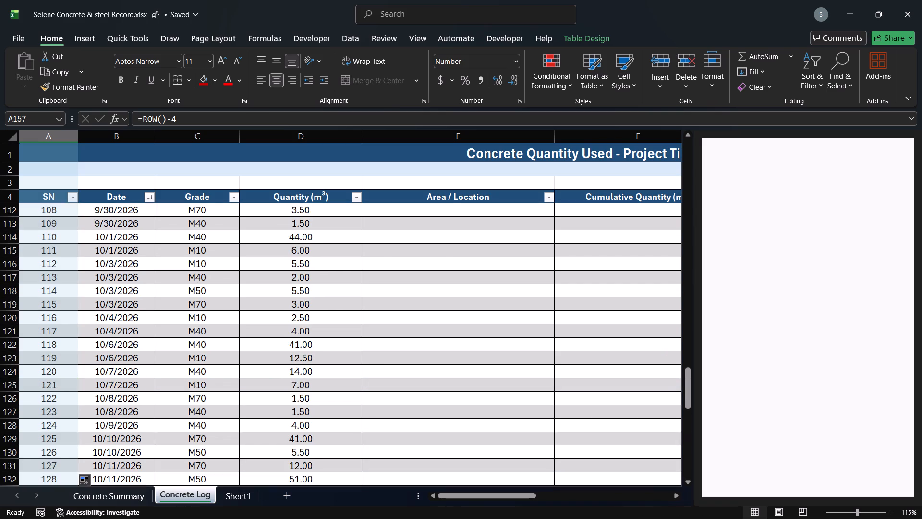
scroll(358, 392, up, 6)
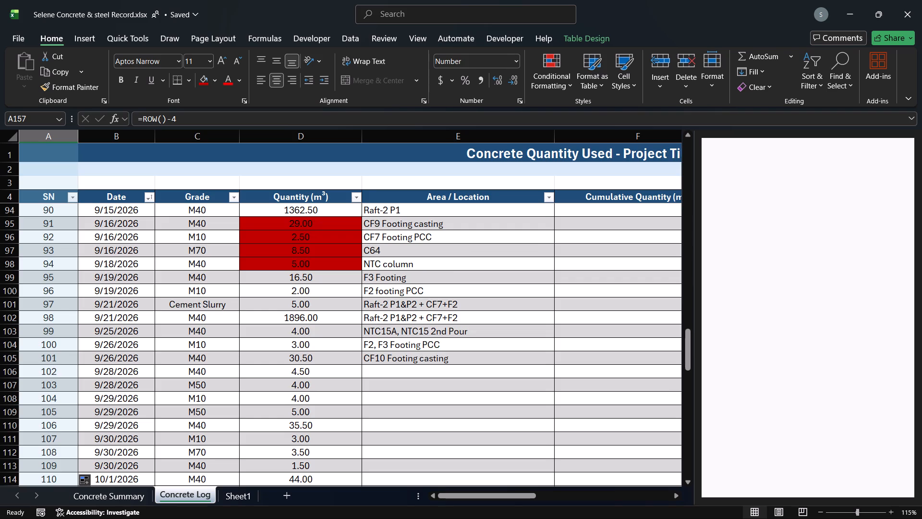
click(301, 374)
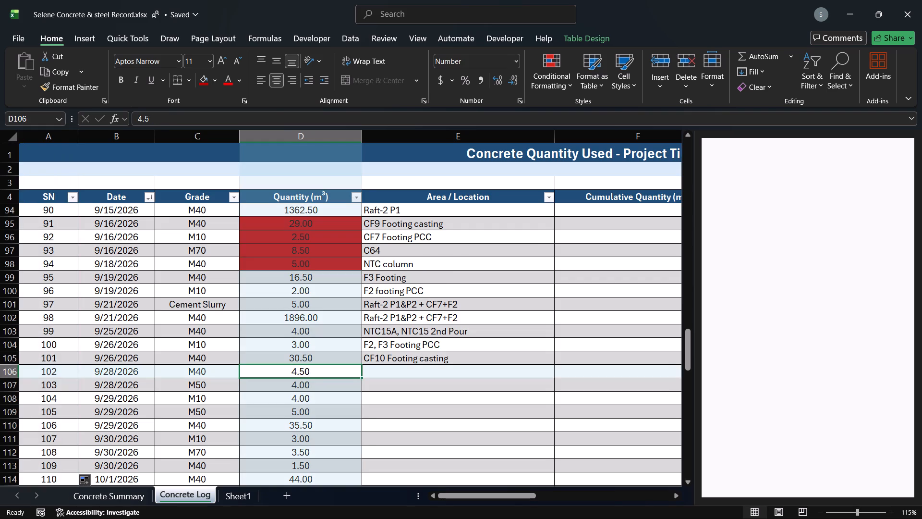
scroll(252, 386, down, 2)
scroll(252, 386, up, 1)
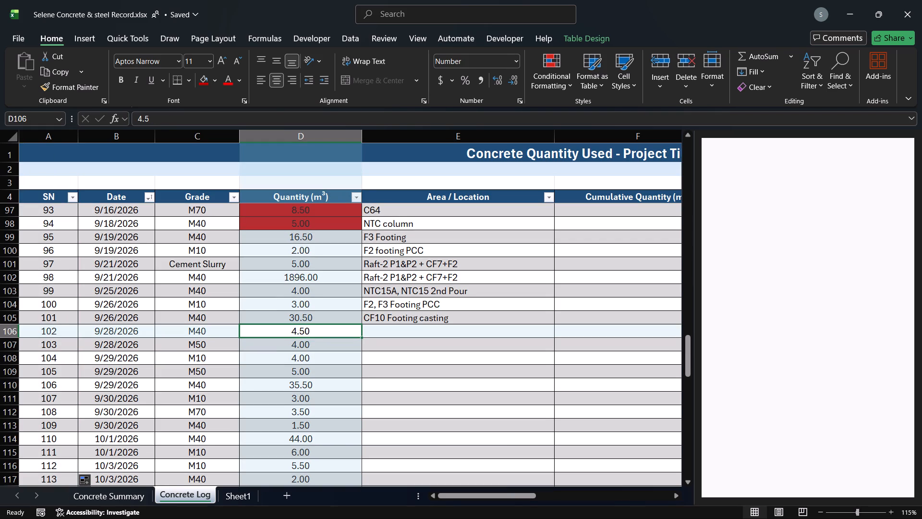
click(291, 438)
scroll(291, 438, down, 2)
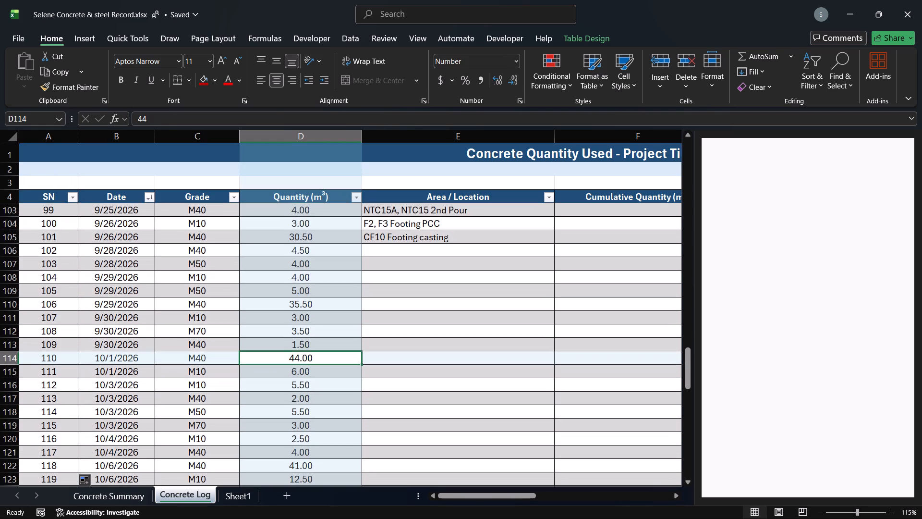
scroll(291, 438, down, 15)
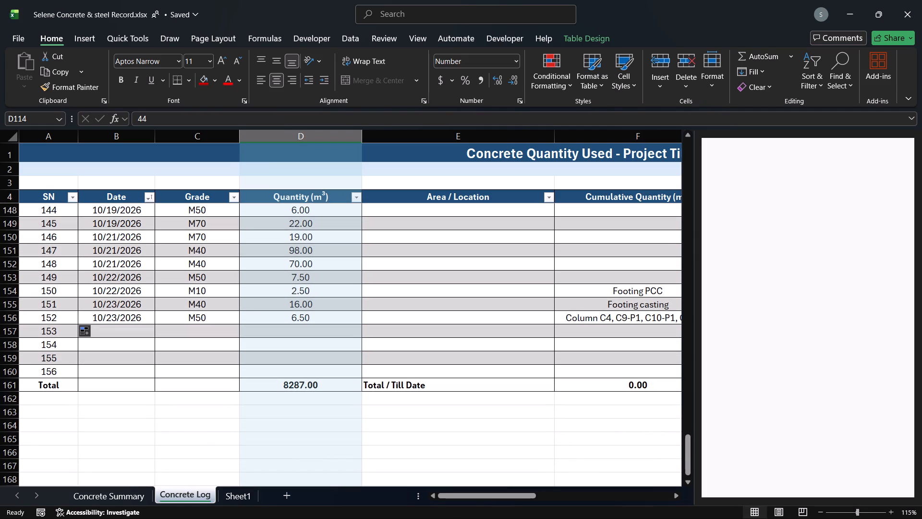
scroll(286, 317, up, 3)
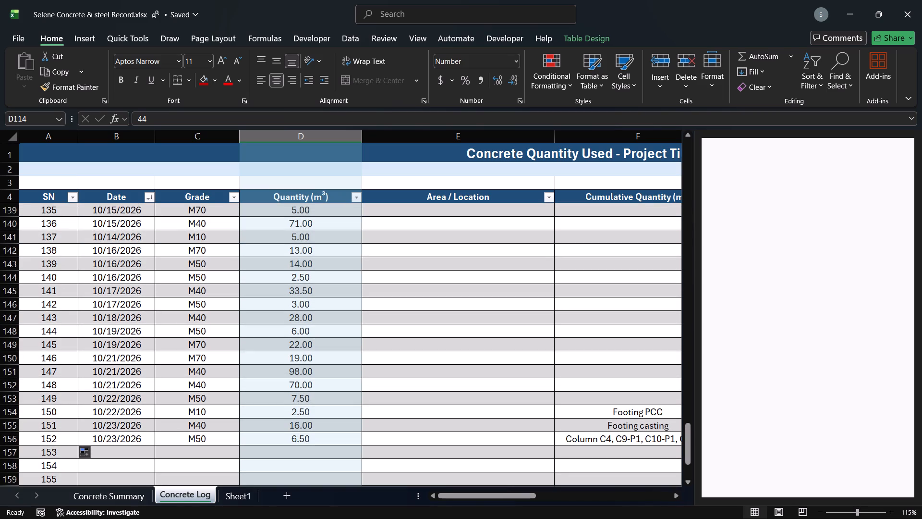
shift+click(283, 239)
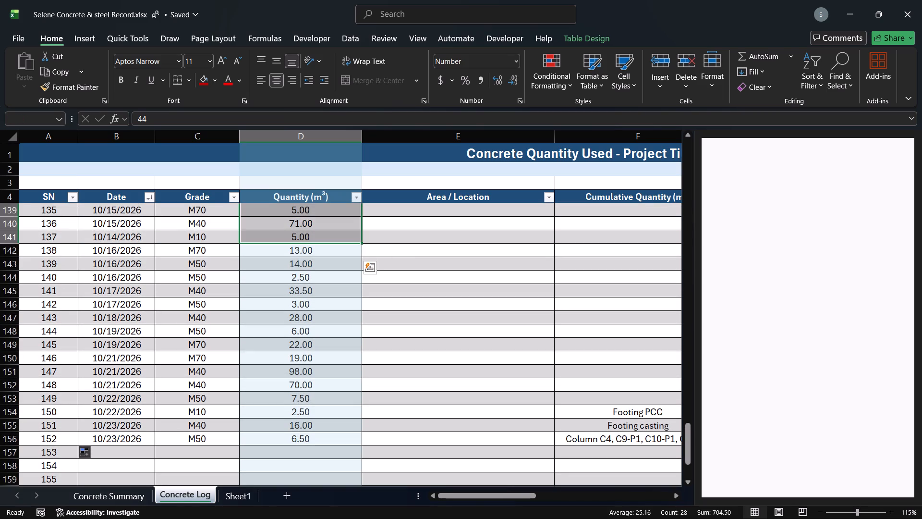
click(421, 331)
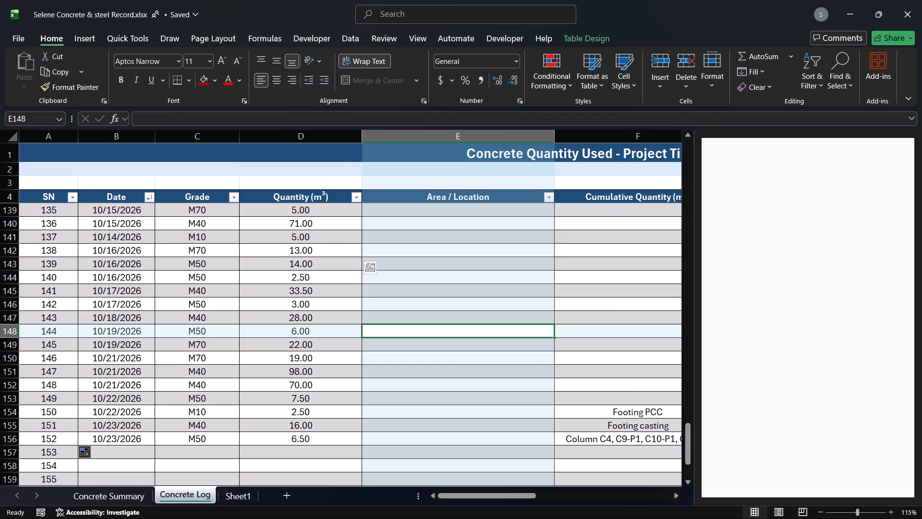
scroll(149, 391, down, 3)
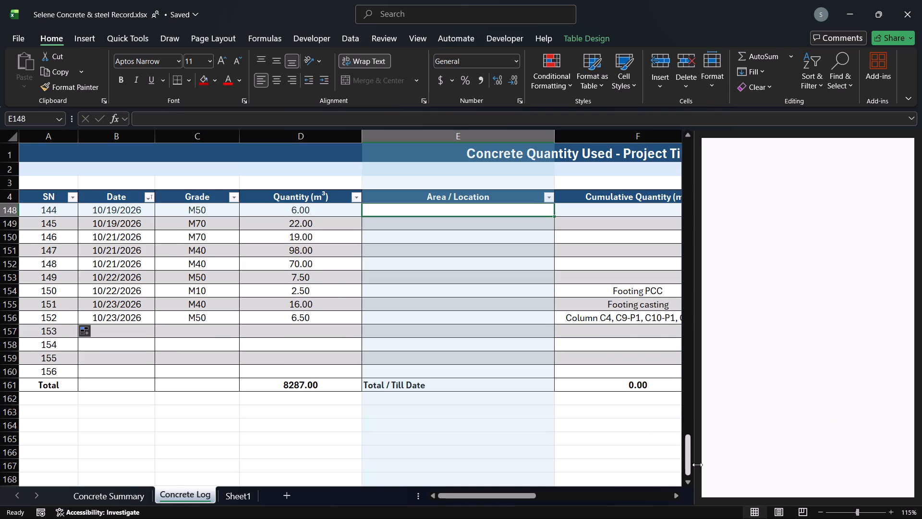
scroll(751, 443, up, 3)
scroll(795, 310, up, 6)
click(775, 271)
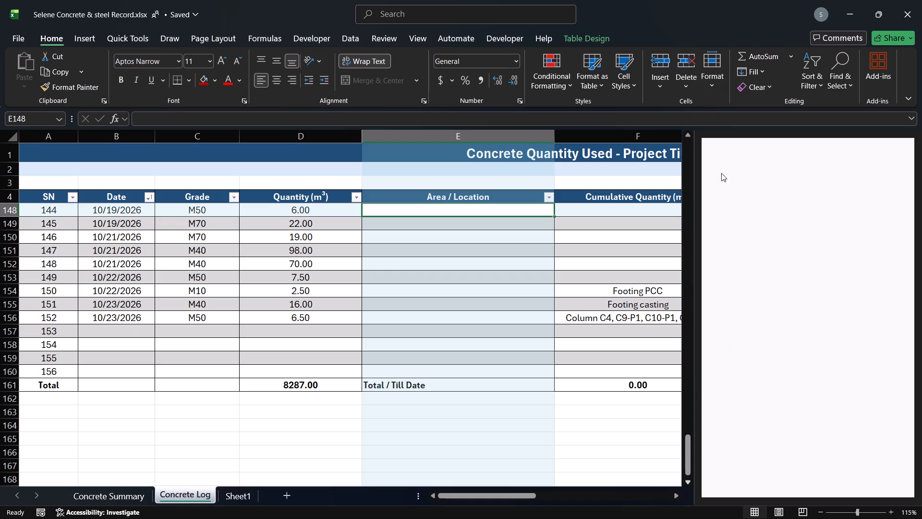
Save the concrete and steel record workbook, then close it and the blank Book1.
key(ctrl+s)
click(251, 314)
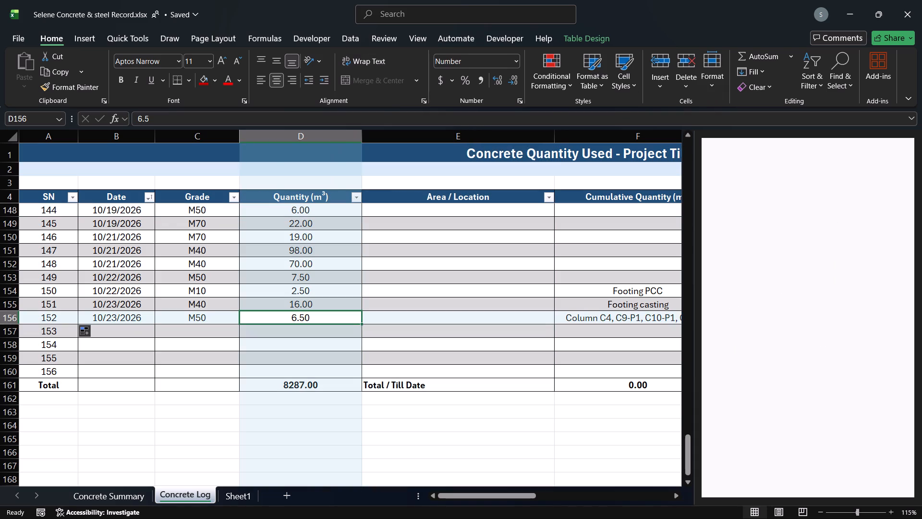
key(ctrl+s)
click(896, 16)
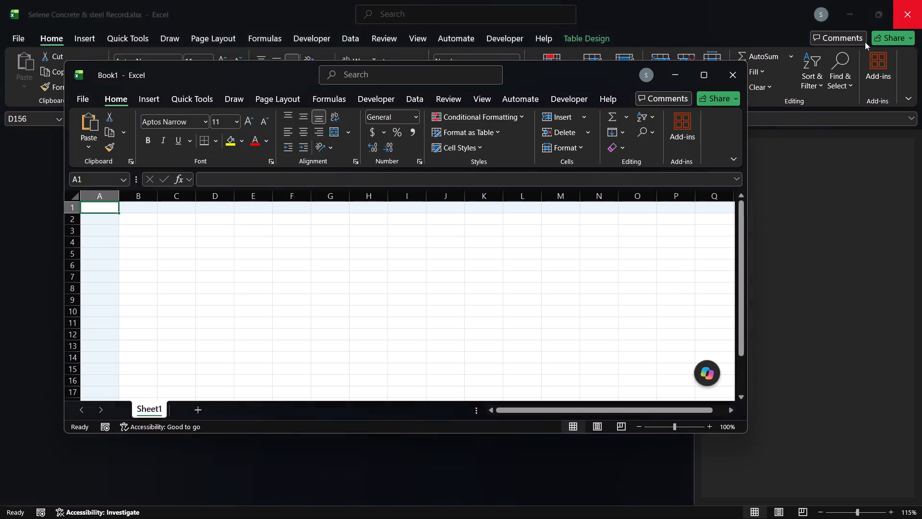
click(726, 84)
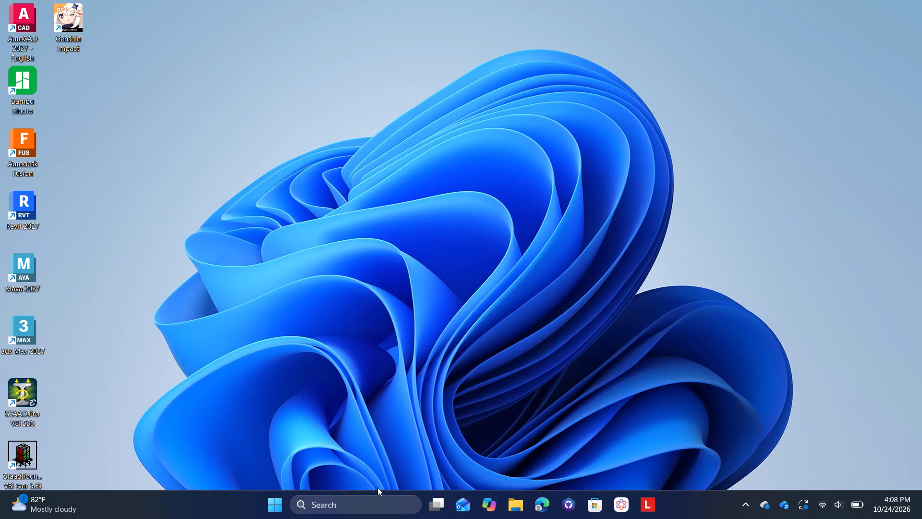
Relaunch Excel, reopen the recent Selene Concrete & steel Record.xlsx workbook and maximize its window.
click(348, 504)
key(e)
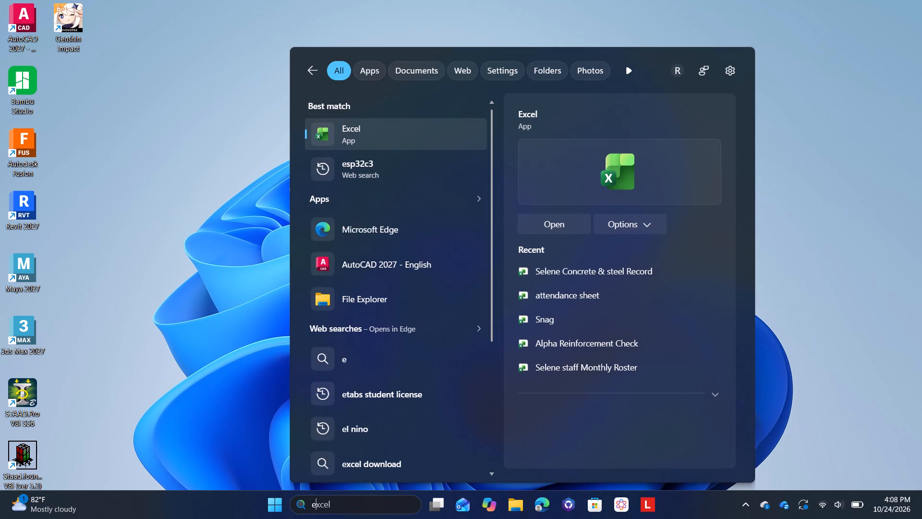
click(379, 130)
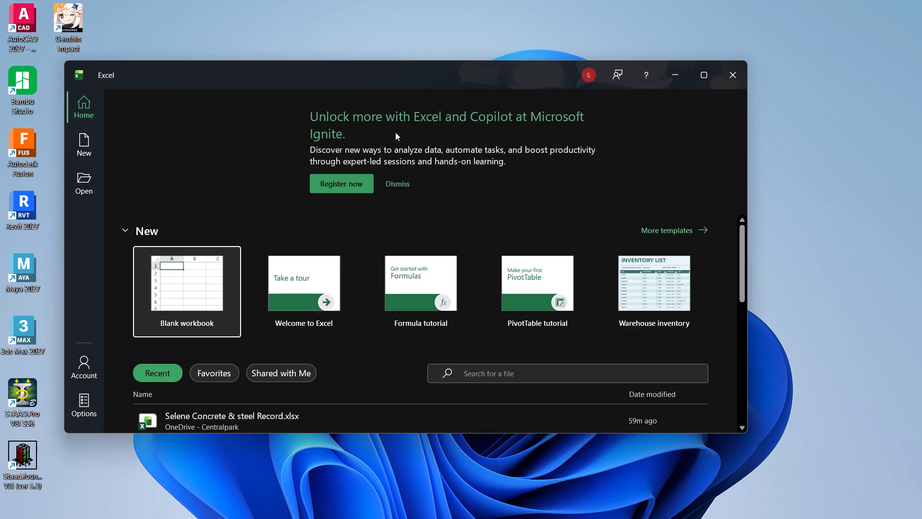
scroll(191, 289, down, 3)
click(197, 326)
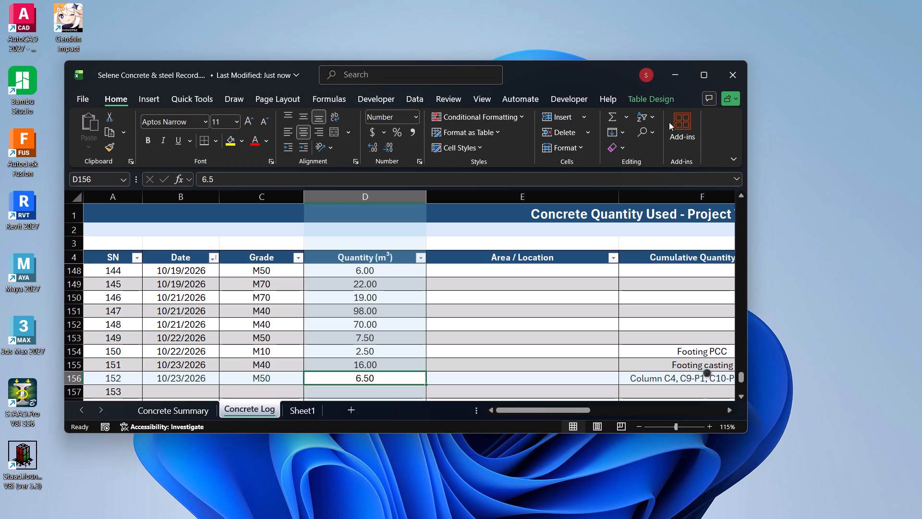
click(707, 74)
scroll(698, 302, down, 2)
scroll(704, 323, up, 3)
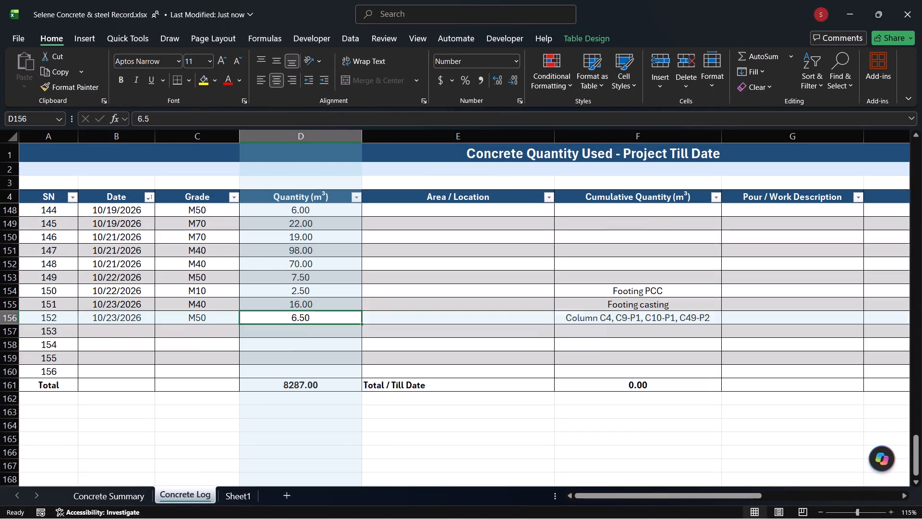